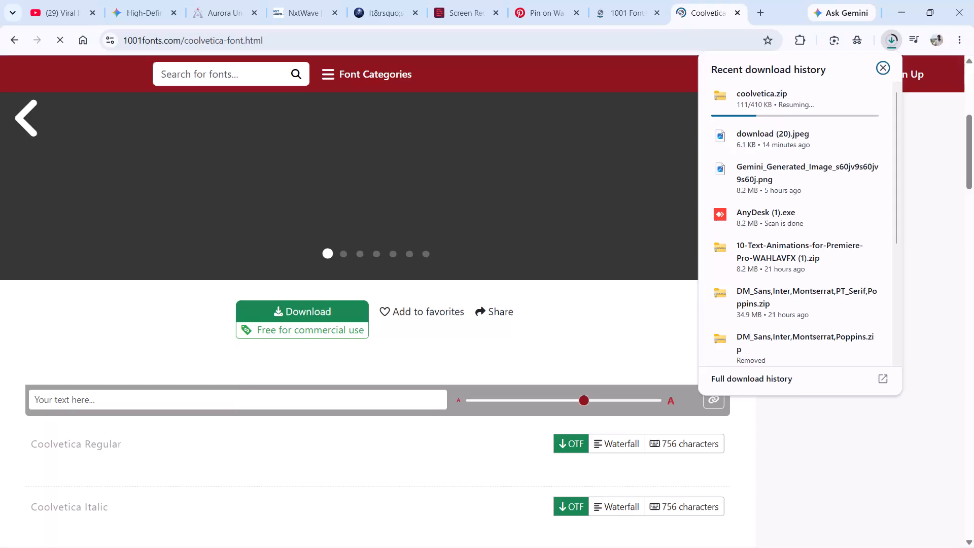
Open Proton VPN to check its connection status, and close its window.
{"action": "left_click", "coordinate": [867, 541]}
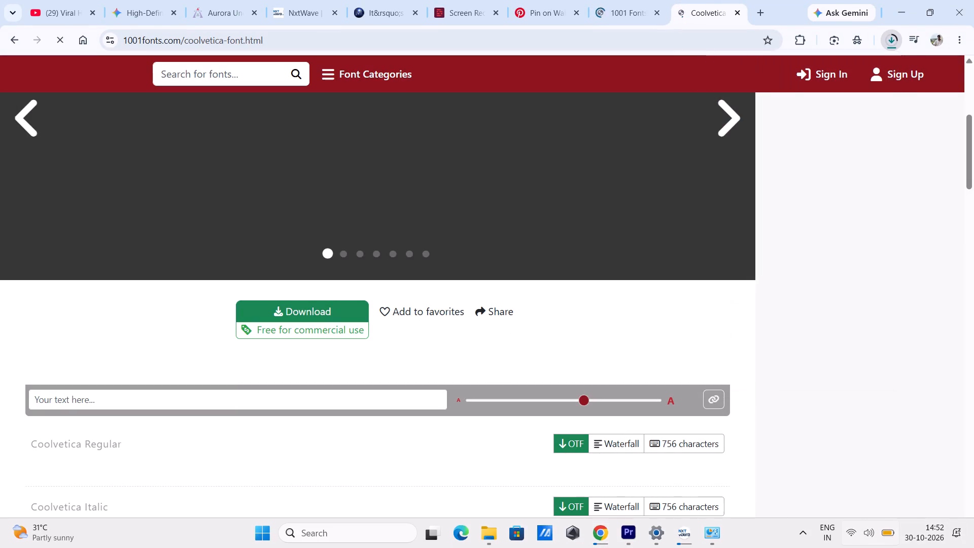
{"action": "left_click", "coordinate": [384, 542]}
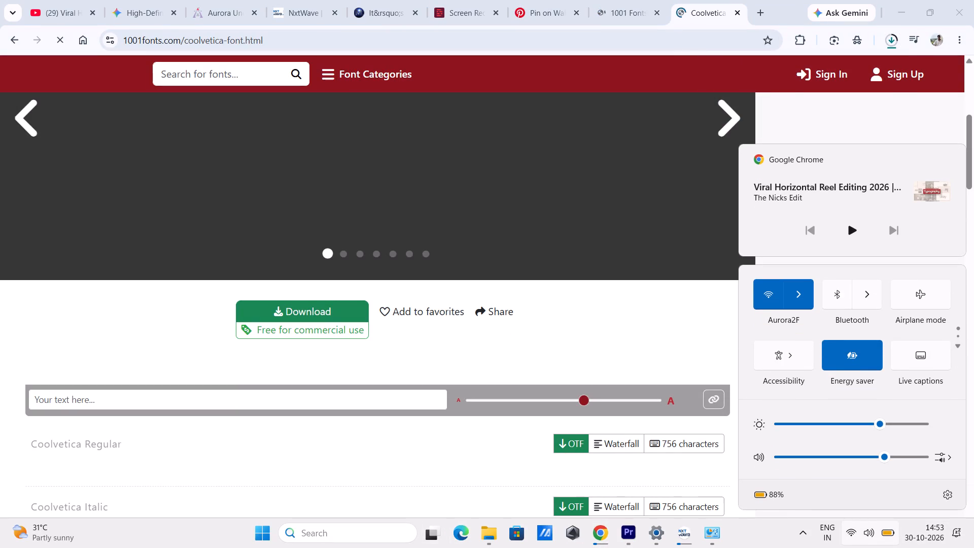
{"action": "left_click", "coordinate": [414, 137]}
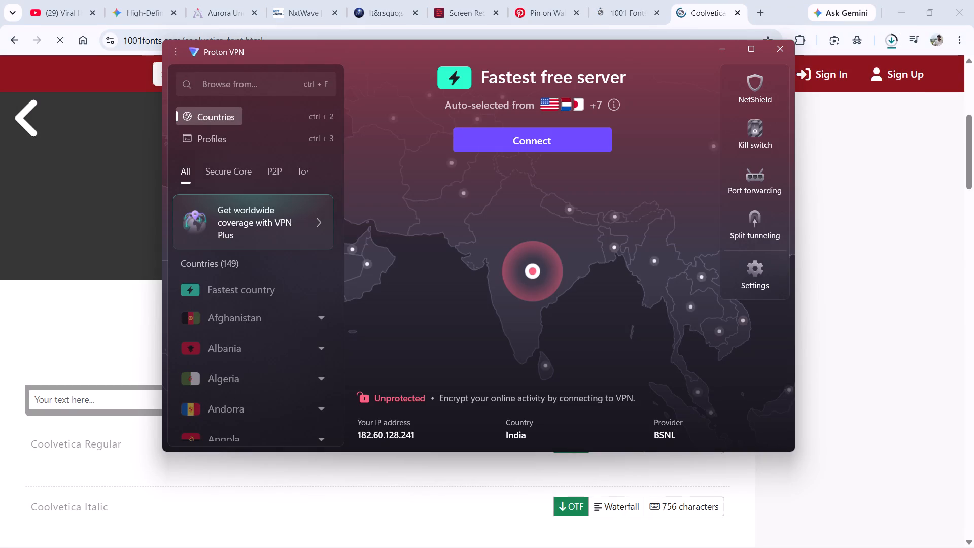
{"action": "left_click", "coordinate": [770, 46]}
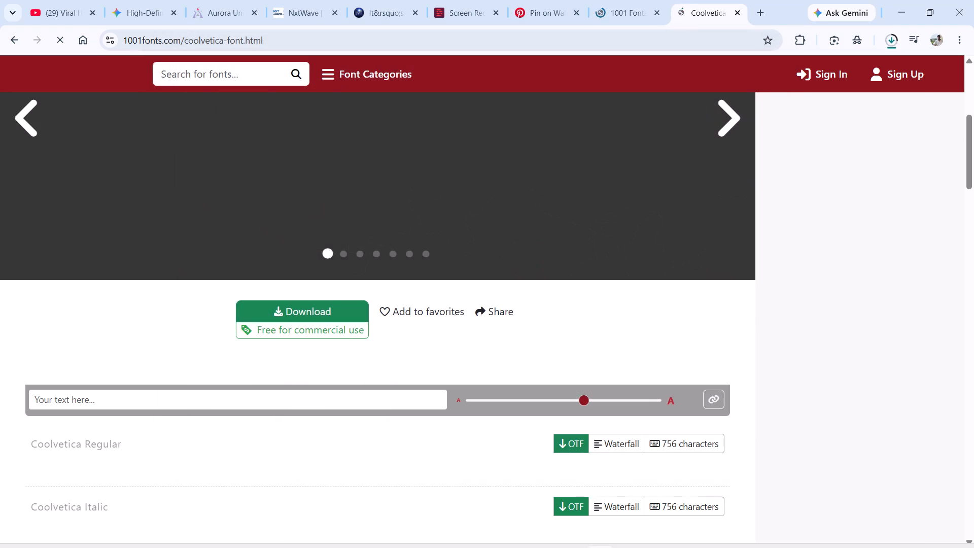
Turn the computer's Wi-Fi off and back on to reconnect to the network.
{"action": "left_click", "coordinate": [844, 541]}
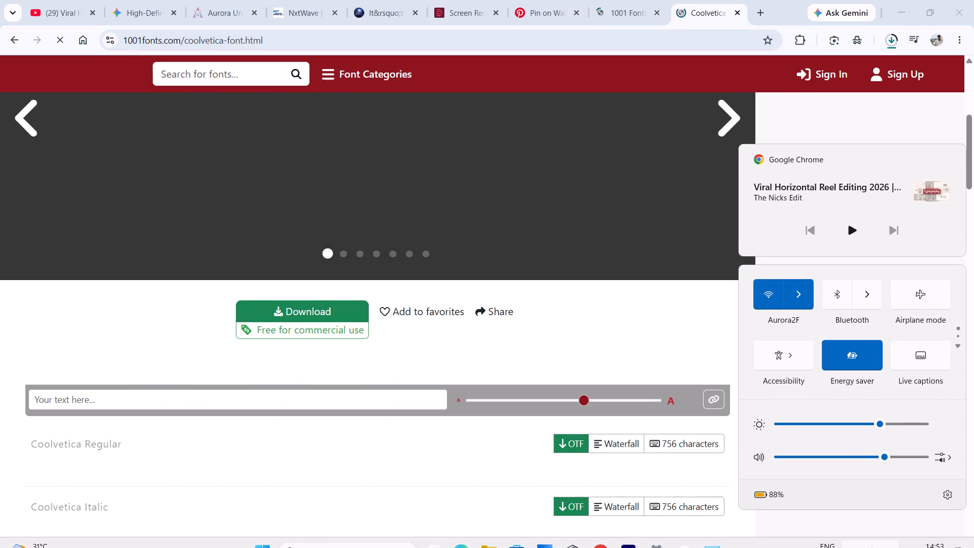
{"action": "left_click", "coordinate": [773, 284]}
{"action": "left_click", "coordinate": [775, 293]}
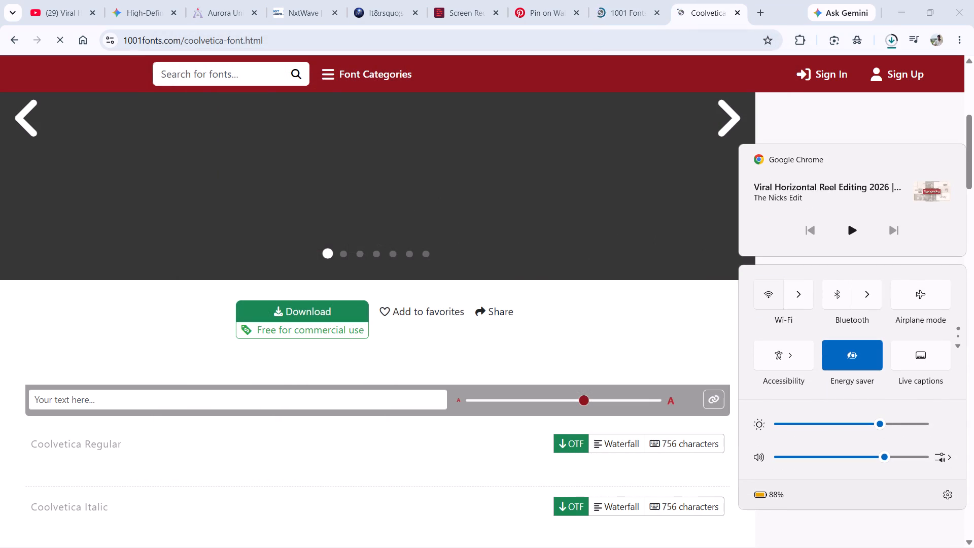
{"action": "left_click", "coordinate": [775, 293]}
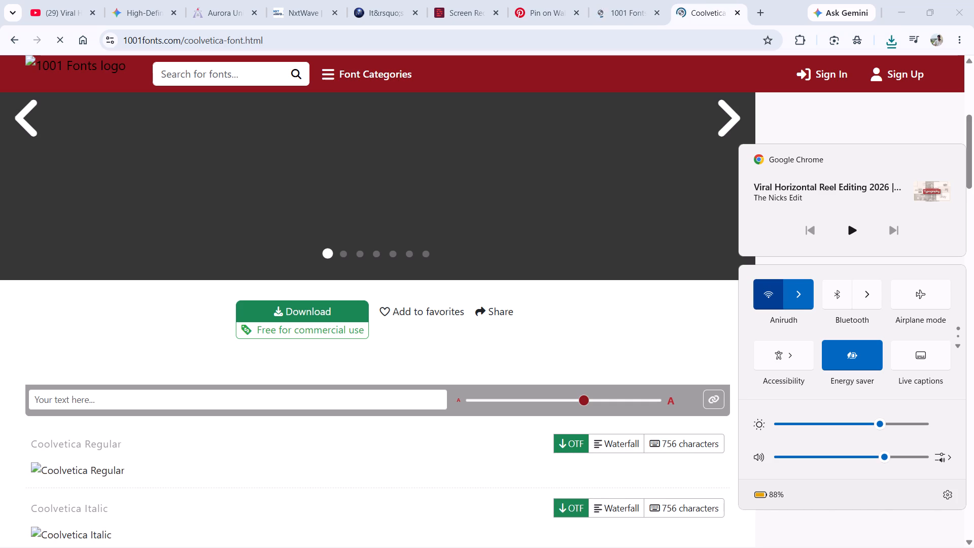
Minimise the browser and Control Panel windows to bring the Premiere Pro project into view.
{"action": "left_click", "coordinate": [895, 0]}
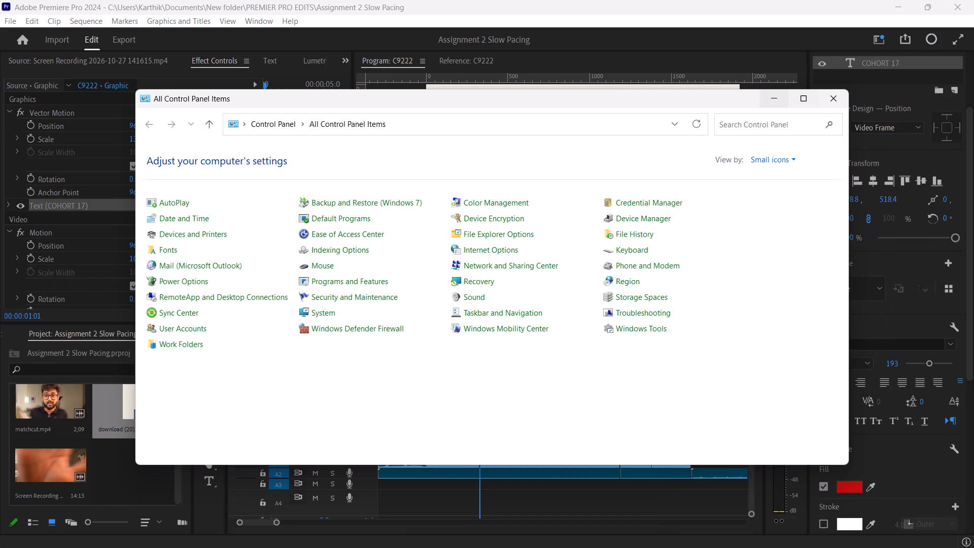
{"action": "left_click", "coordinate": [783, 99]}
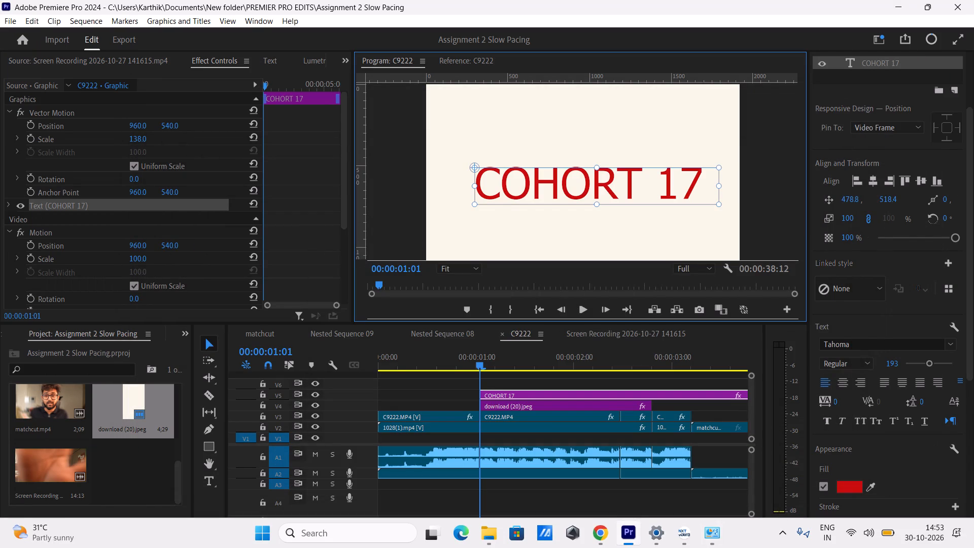
Switch back to Chrome and resume the coolvetica.zip download from the recent download history.
{"action": "left_click", "coordinate": [602, 536]}
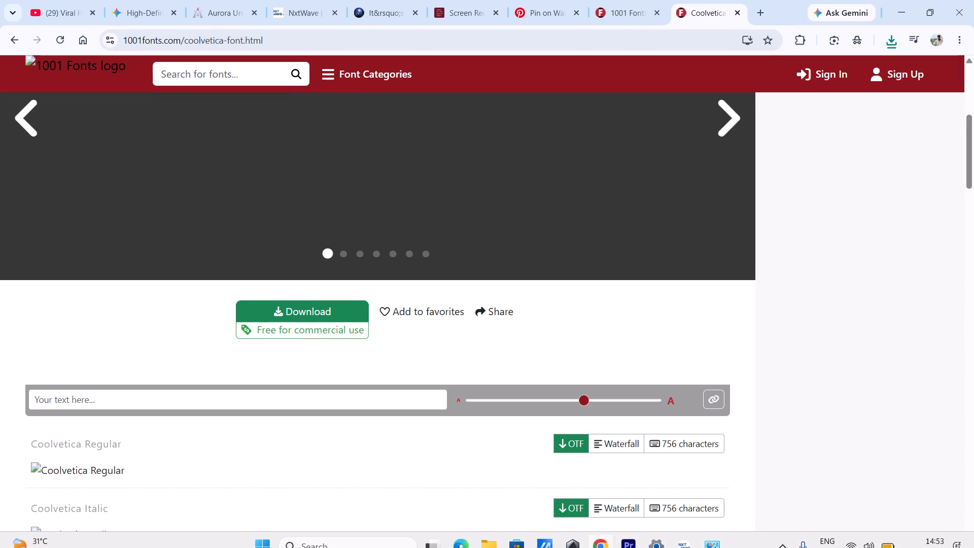
{"action": "left_click", "coordinate": [888, 36]}
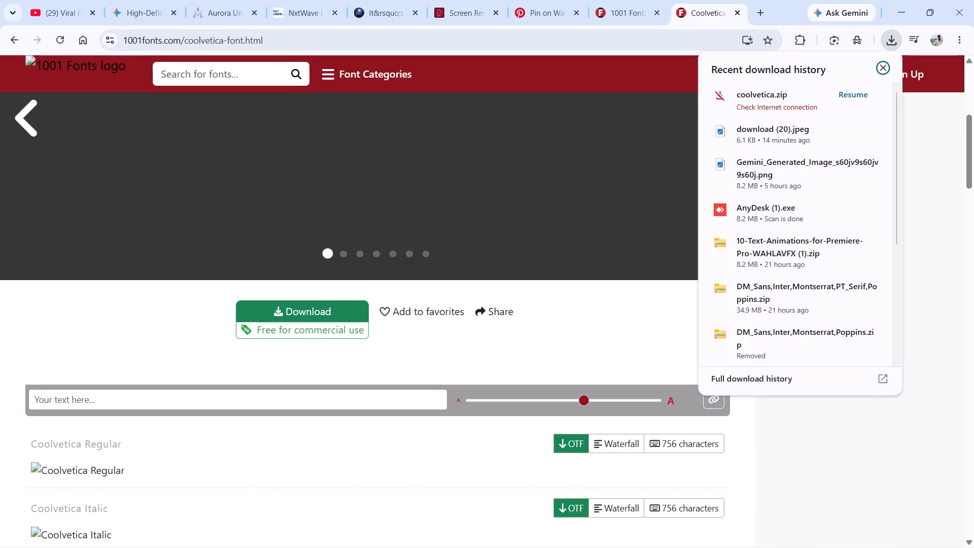
{"action": "left_click", "coordinate": [853, 92]}
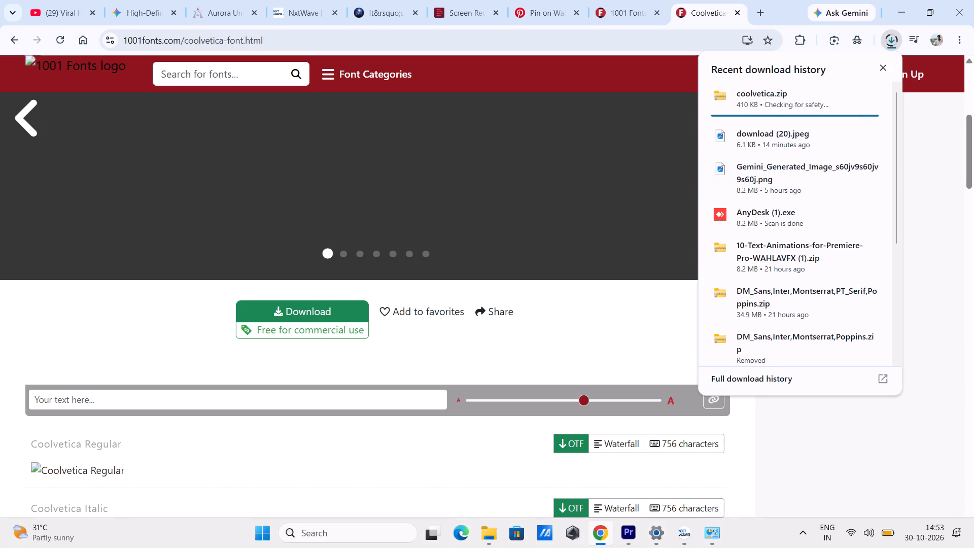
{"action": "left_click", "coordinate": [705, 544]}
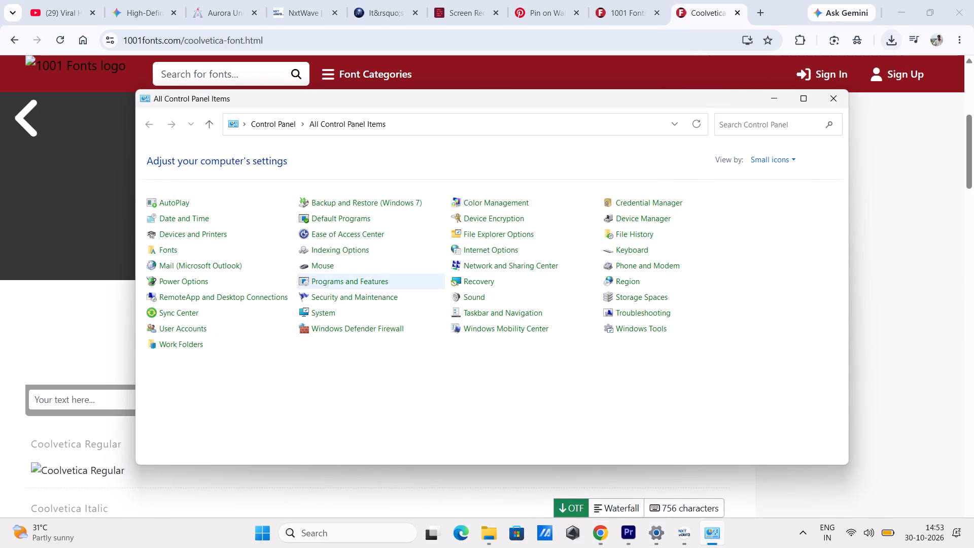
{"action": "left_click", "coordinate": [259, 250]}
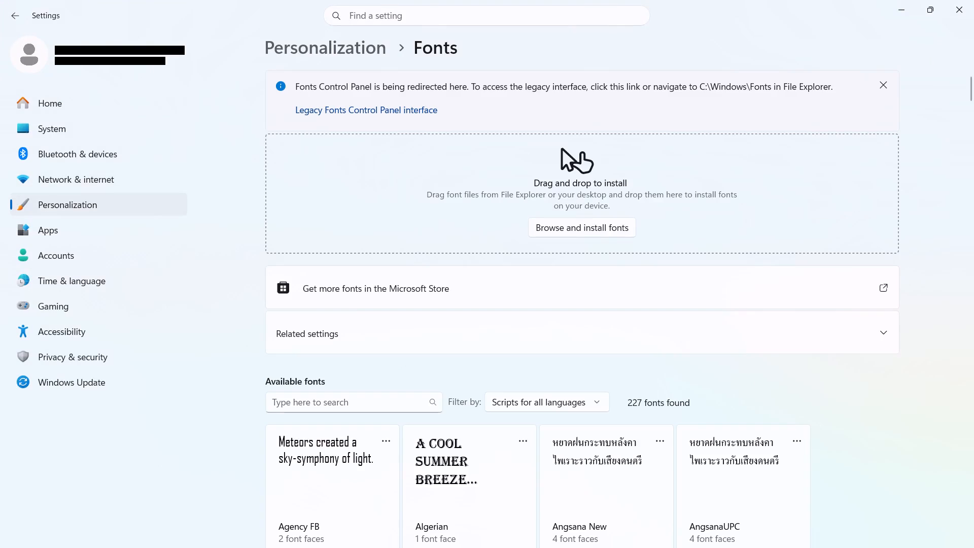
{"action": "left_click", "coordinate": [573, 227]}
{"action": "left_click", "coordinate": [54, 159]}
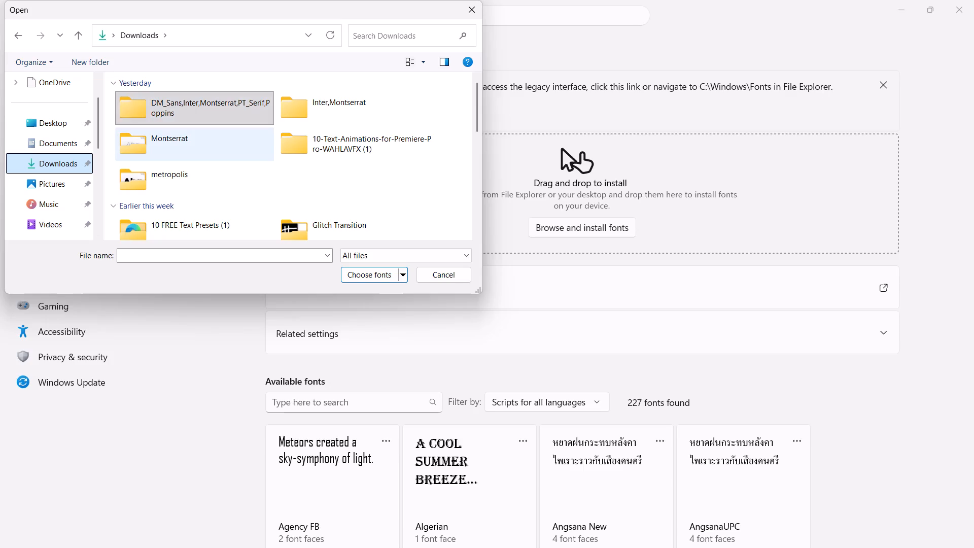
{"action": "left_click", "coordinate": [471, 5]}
Extract the coolvetica archive in Downloads into its own coolvetica folder using File Explorer.
{"action": "left_click", "coordinate": [490, 539]}
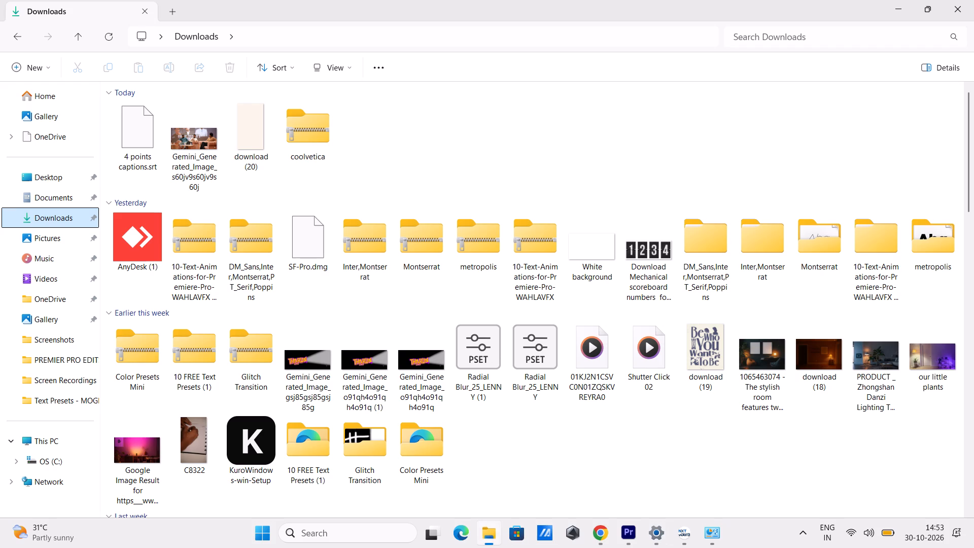
{"action": "left_click", "coordinate": [282, 134]}
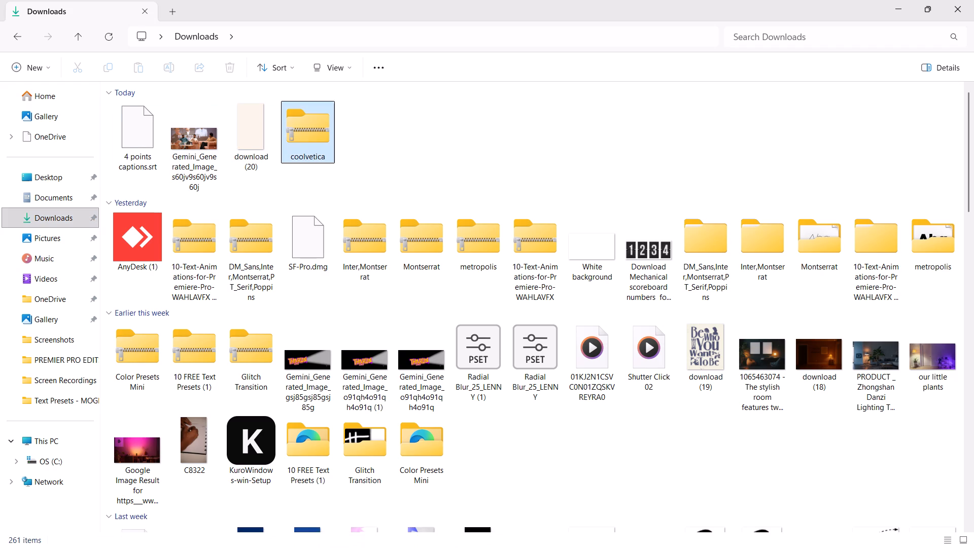
{"action": "right_click", "coordinate": [307, 145]}
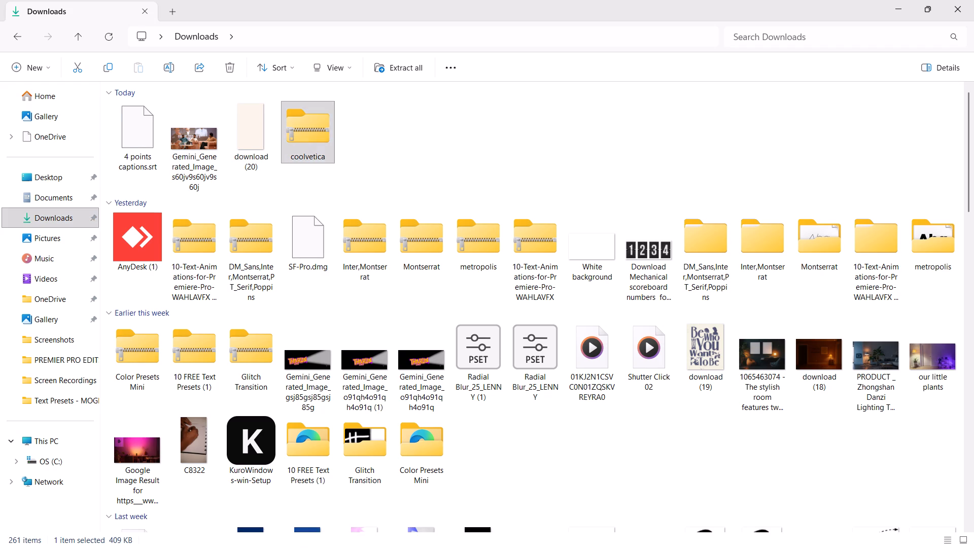
{"action": "left_click", "coordinate": [382, 69]}
{"action": "left_click", "coordinate": [390, 66]}
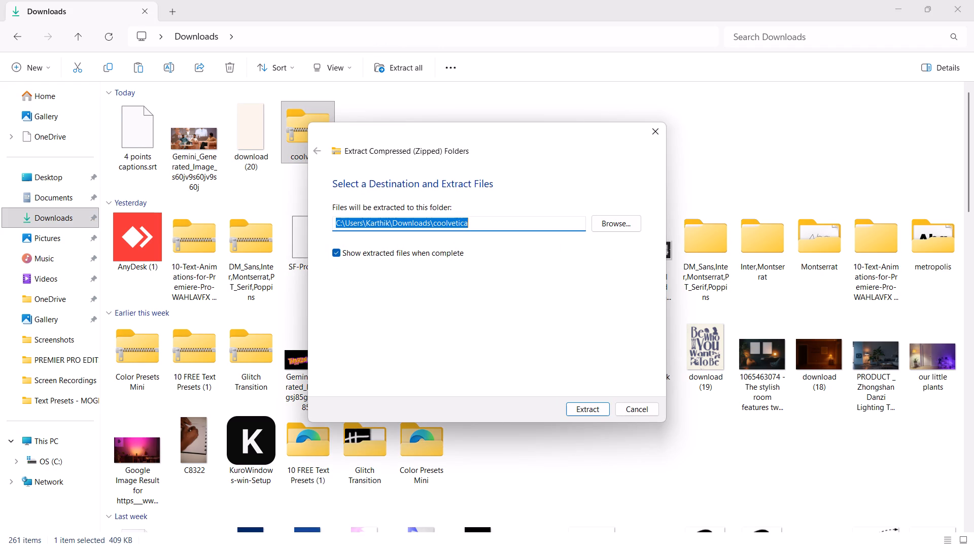
{"action": "left_click", "coordinate": [605, 409]}
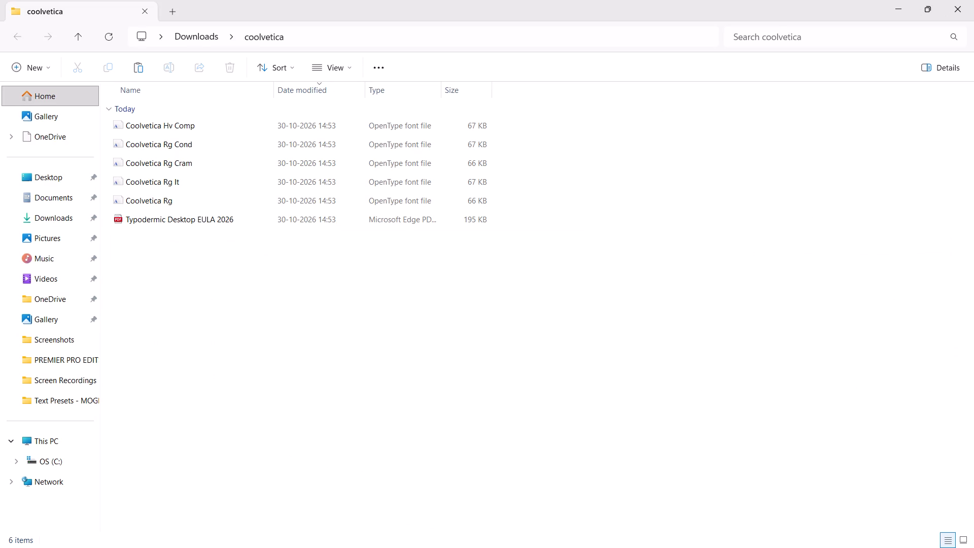
Install all five Coolvetica font files from the extracted Downloads folder through the Windows font settings.
{"action": "left_click", "coordinate": [711, 528]}
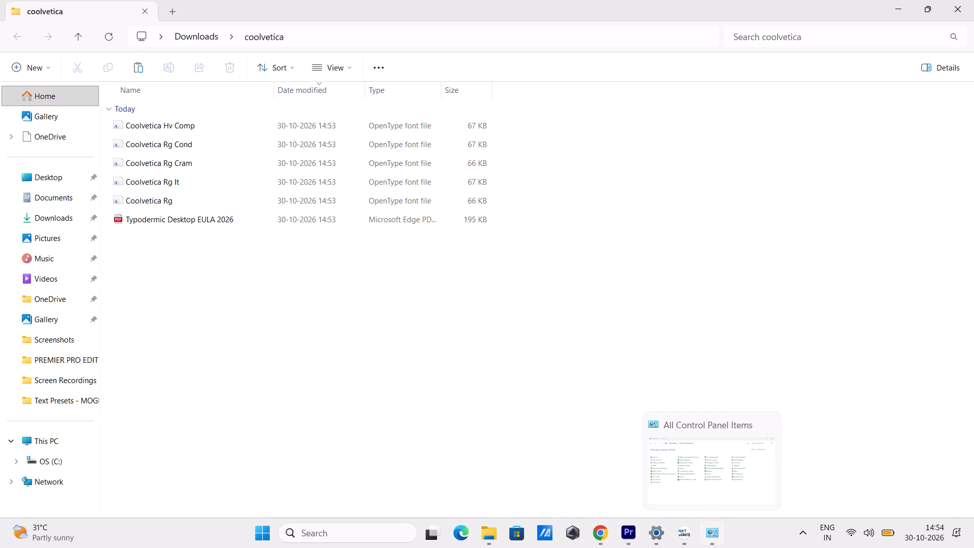
{"action": "left_click", "coordinate": [229, 252]}
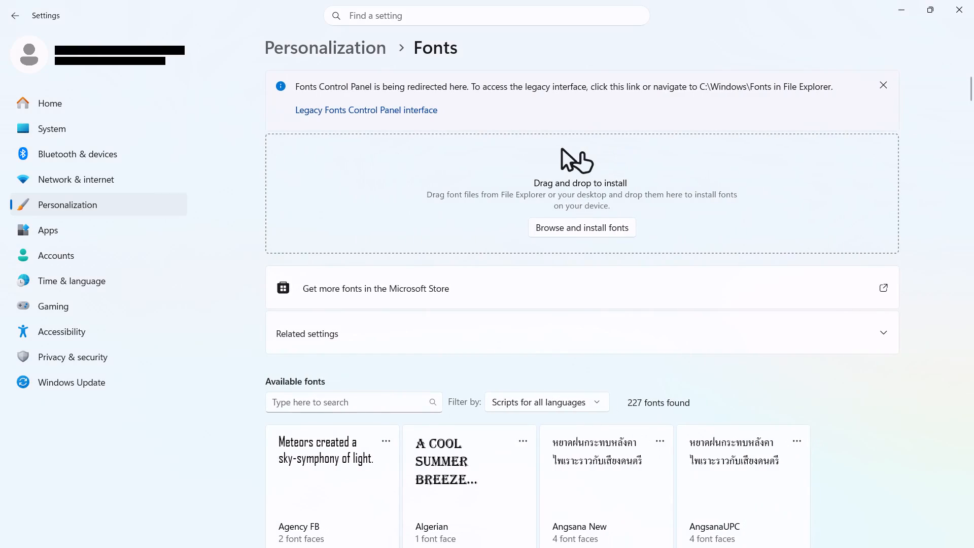
{"action": "left_click", "coordinate": [538, 228]}
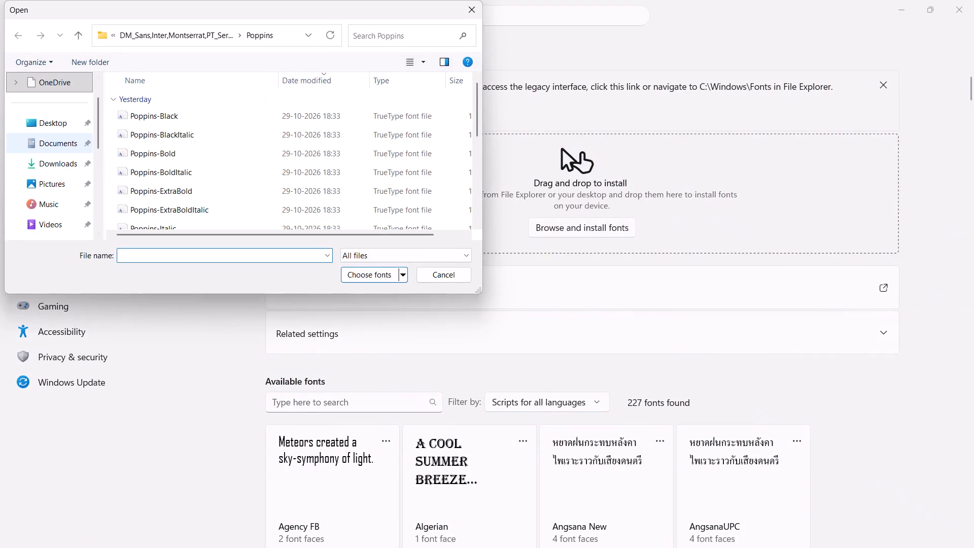
{"action": "left_click", "coordinate": [57, 148]}
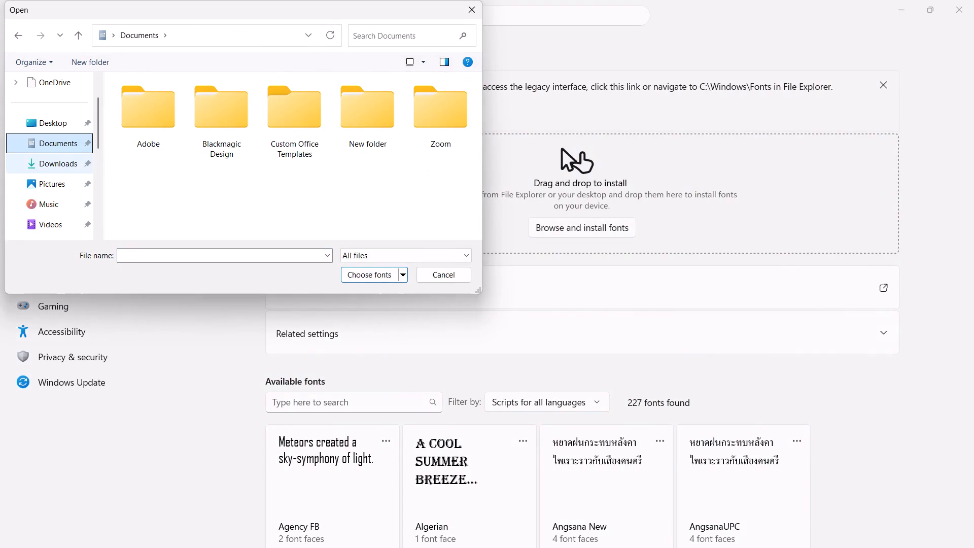
{"action": "left_click", "coordinate": [60, 163]}
{"action": "left_click", "coordinate": [176, 114]}
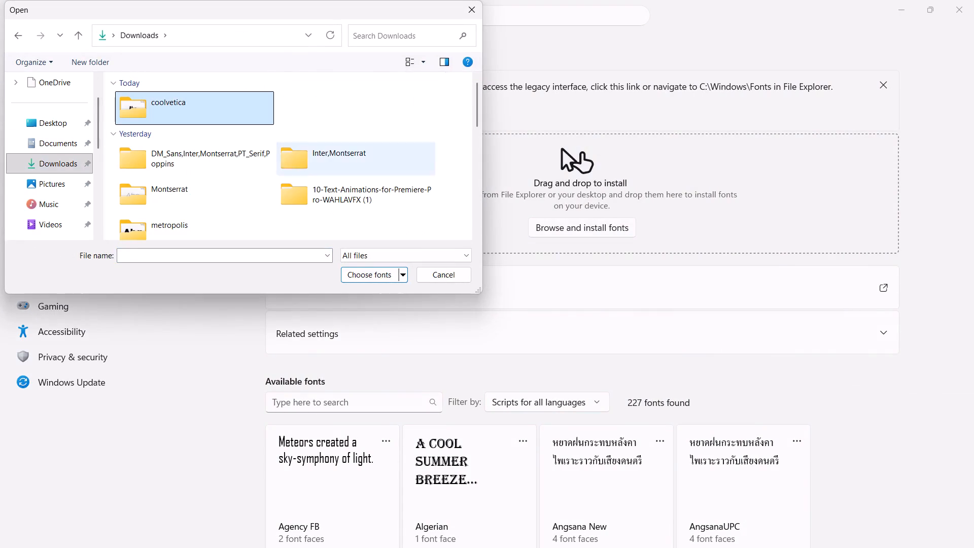
{"action": "left_click", "coordinate": [372, 278]}
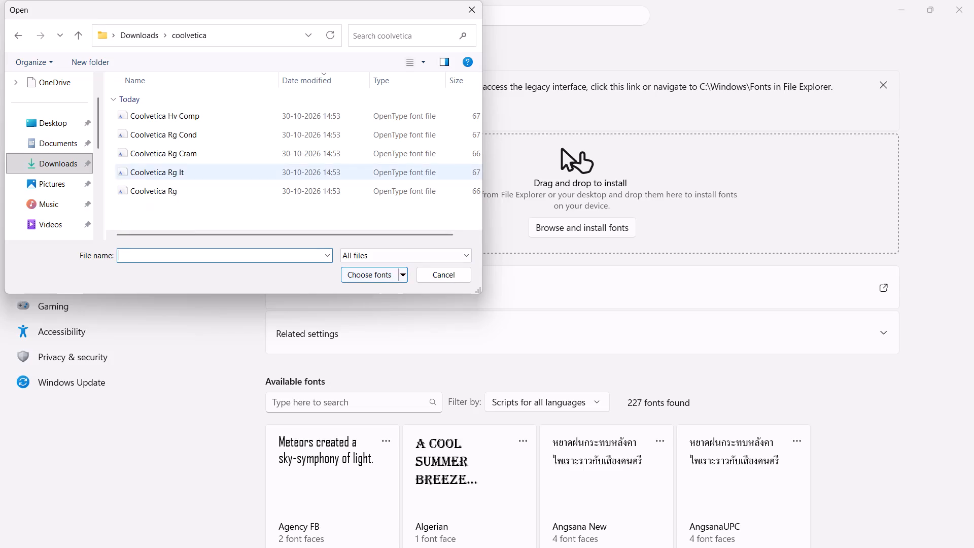
{"action": "left_click_drag", "start_coordinate": [268, 205], "coordinate": [213, 106]}
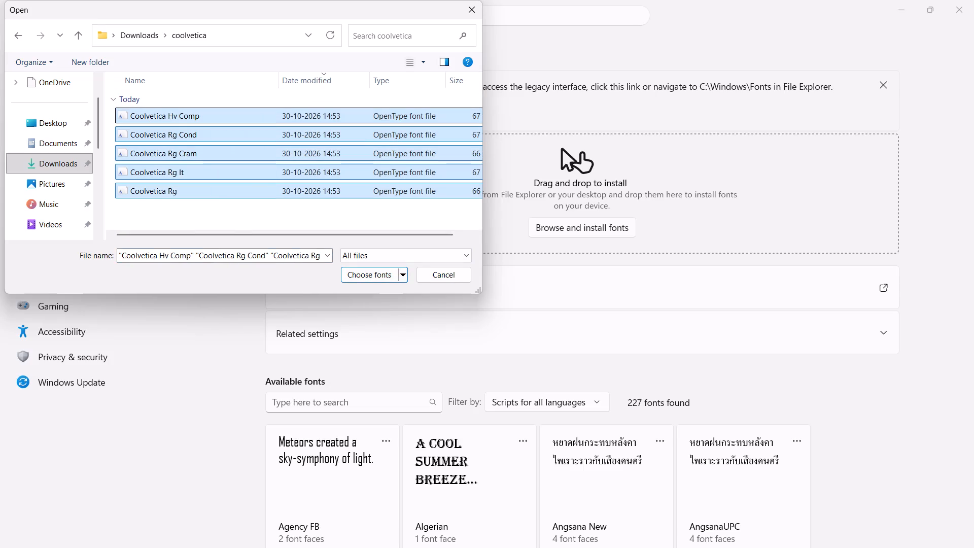
{"action": "left_click", "coordinate": [357, 282]}
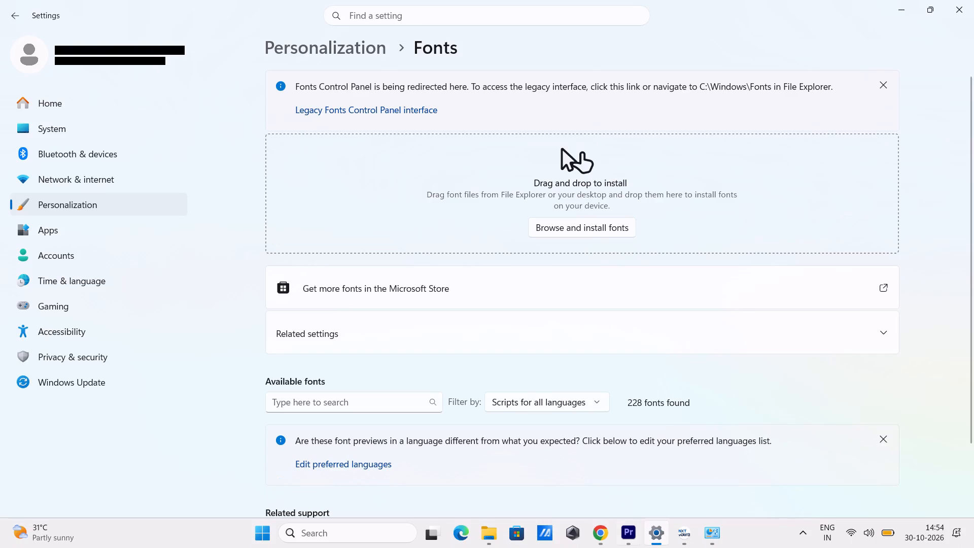
Switch to Premiere Pro and search the fonts for "coo" for the COHORT 17 title text.
{"action": "left_click", "coordinate": [618, 531]}
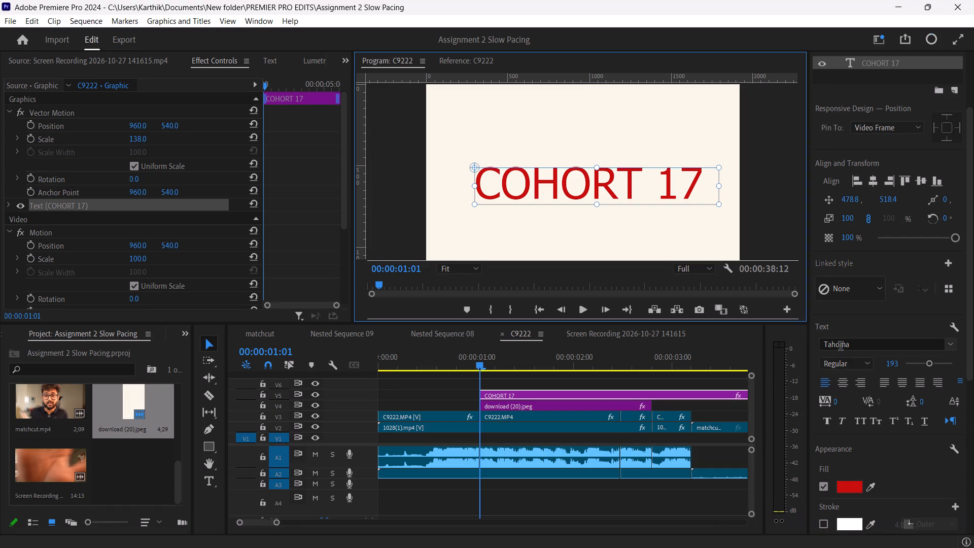
{"action": "left_click", "coordinate": [846, 346]}
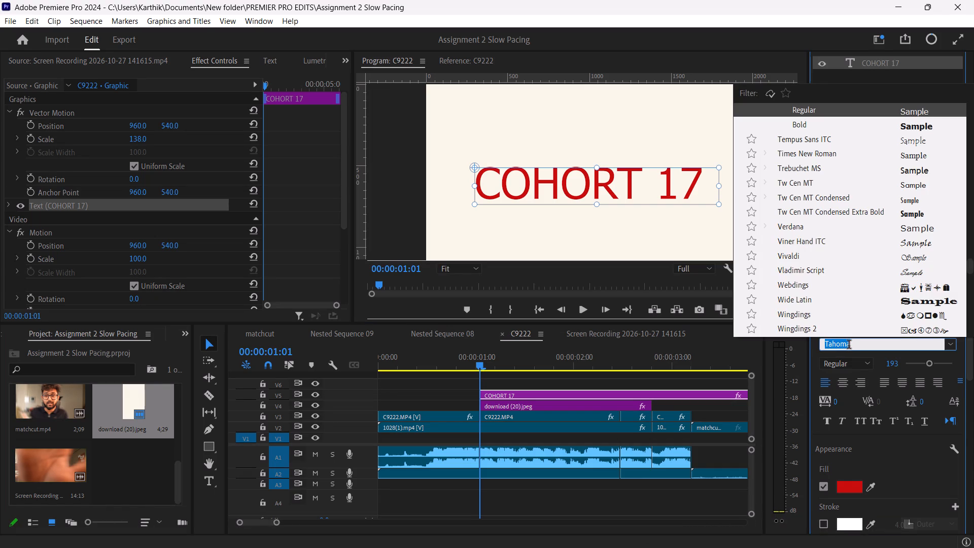
{"action": "key", "text": "c"}
{"action": "type", "text": "oo"}
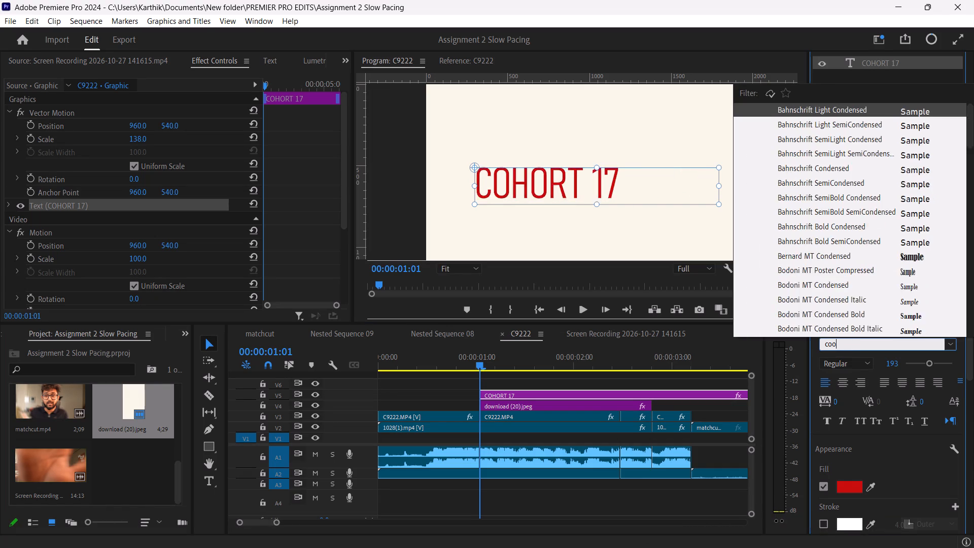
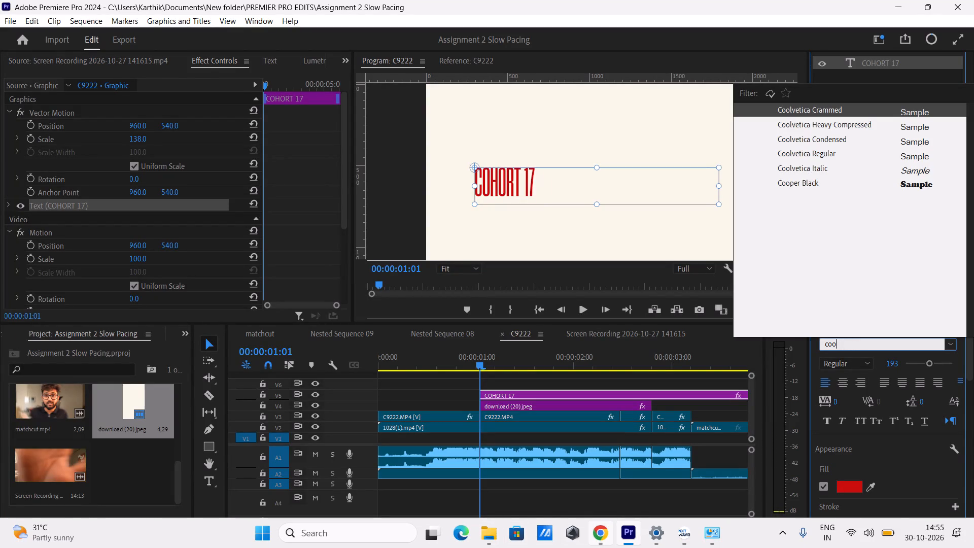
Switch to Chrome and watch the tutorial's typography section for the font settings of its Coolvetica text.
{"action": "left_click", "coordinate": [602, 540]}
{"action": "left_click", "coordinate": [28, 0]}
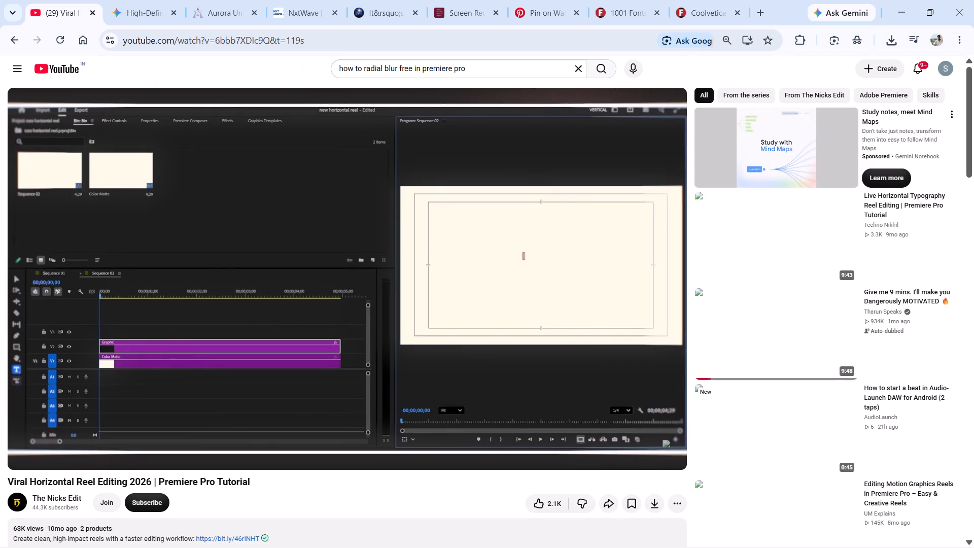
{"action": "left_click", "coordinate": [285, 296]}
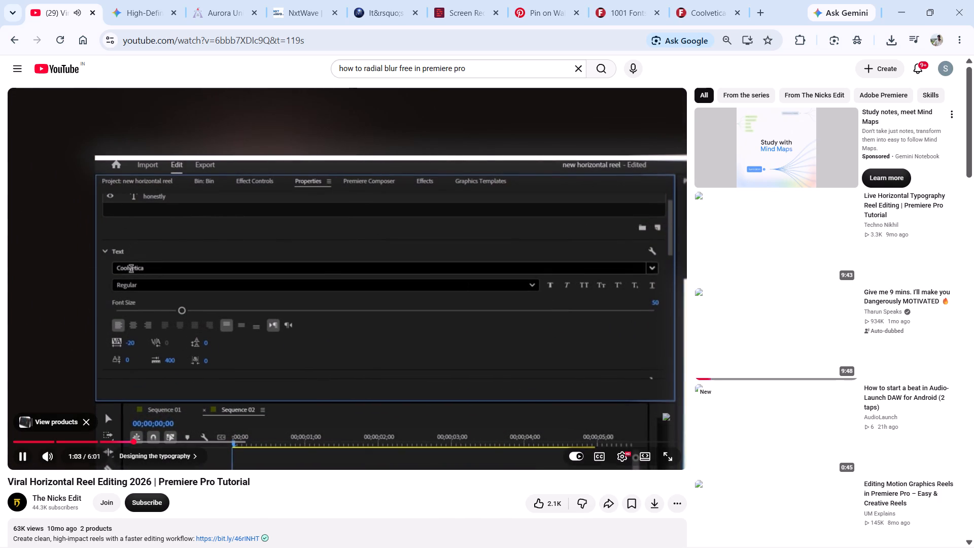
{"action": "left_click", "coordinate": [340, 260]}
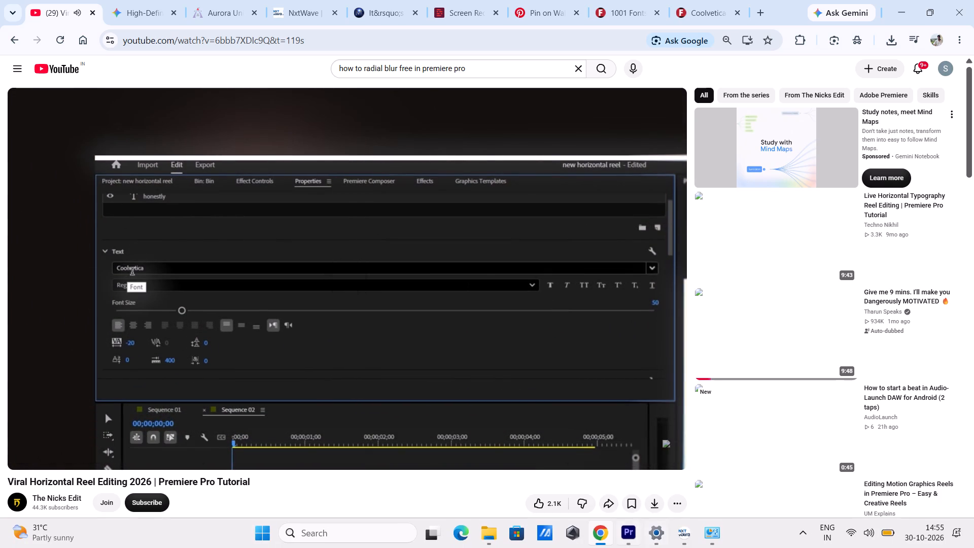
Switch back to Premiere Pro and set the COHORT 17 title's Coolvetica font style to Regular.
{"action": "left_click", "coordinate": [628, 530]}
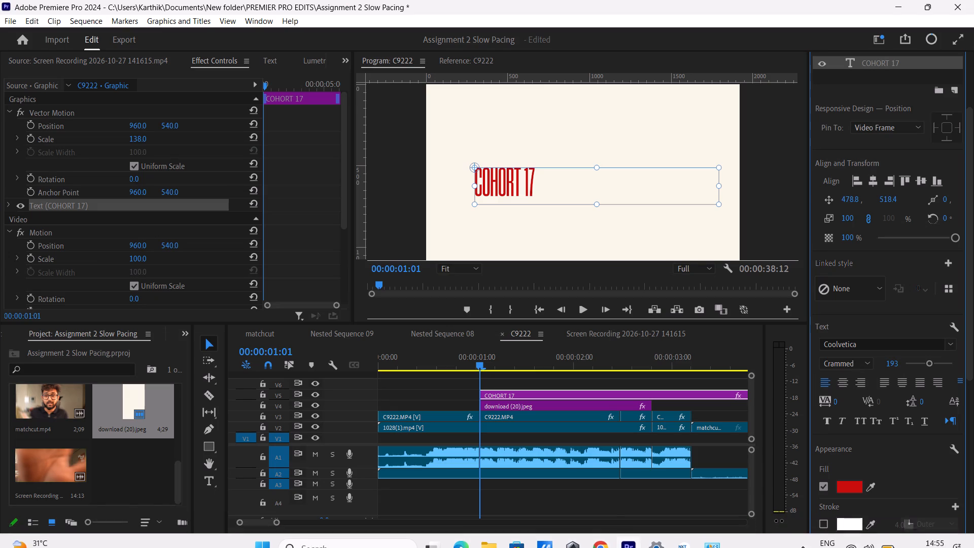
{"action": "left_click", "coordinate": [861, 366]}
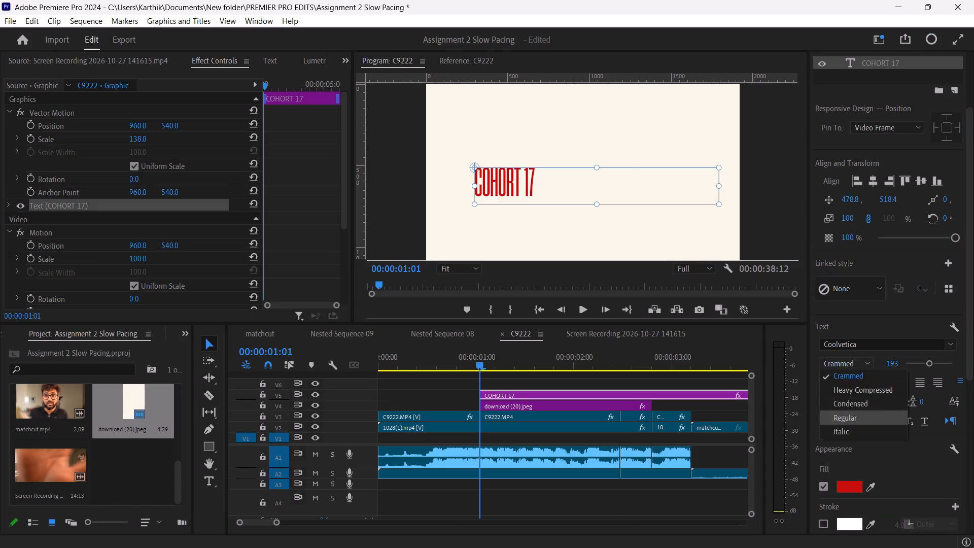
{"action": "left_click", "coordinate": [859, 424]}
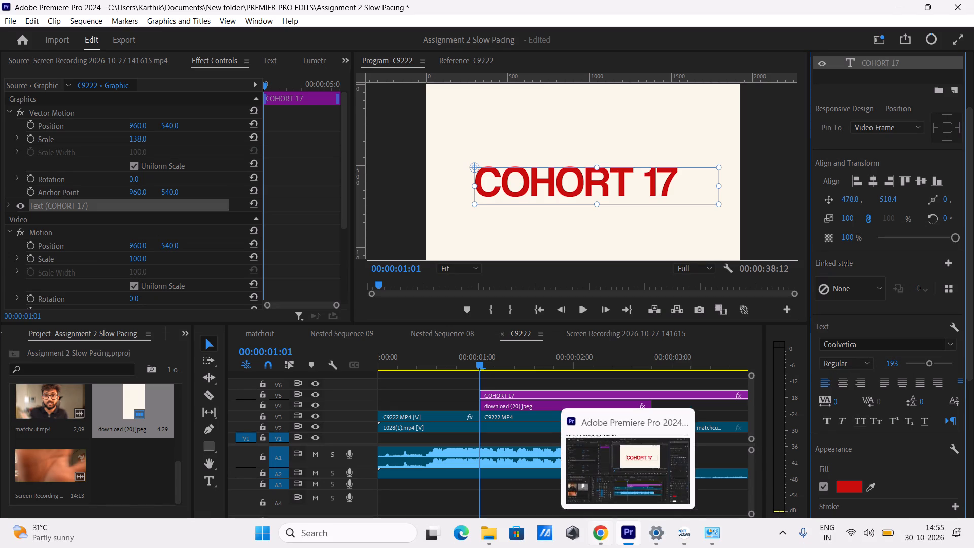
Return to the tutorial in Chrome and watch how the text is aligned in the frame.
{"action": "left_click", "coordinate": [601, 538]}
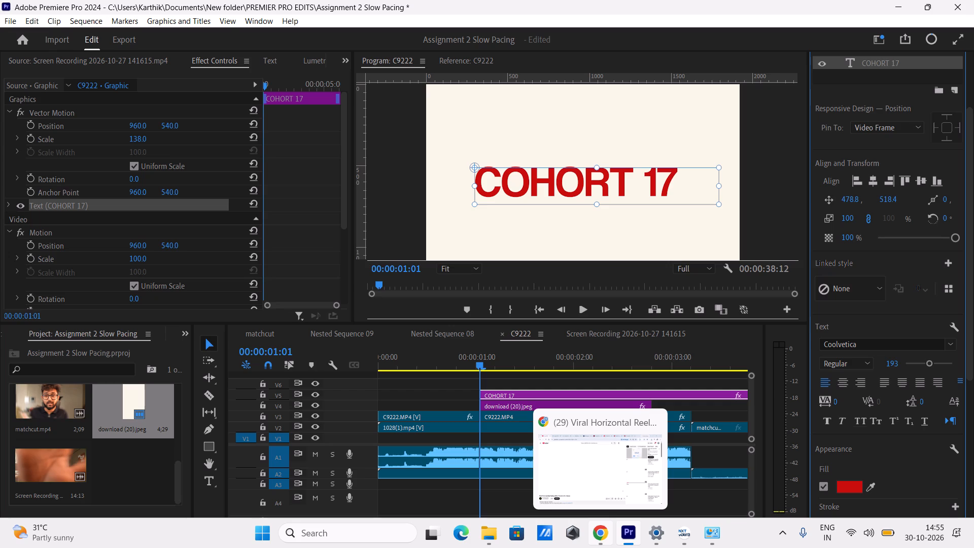
{"action": "left_click", "coordinate": [601, 528]}
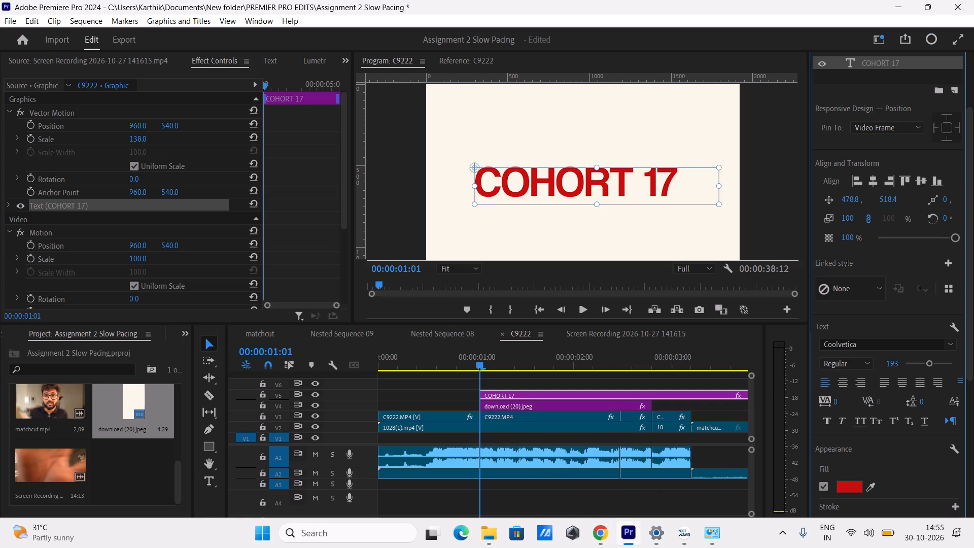
{"action": "left_click", "coordinate": [605, 532]}
{"action": "left_click", "coordinate": [478, 338]}
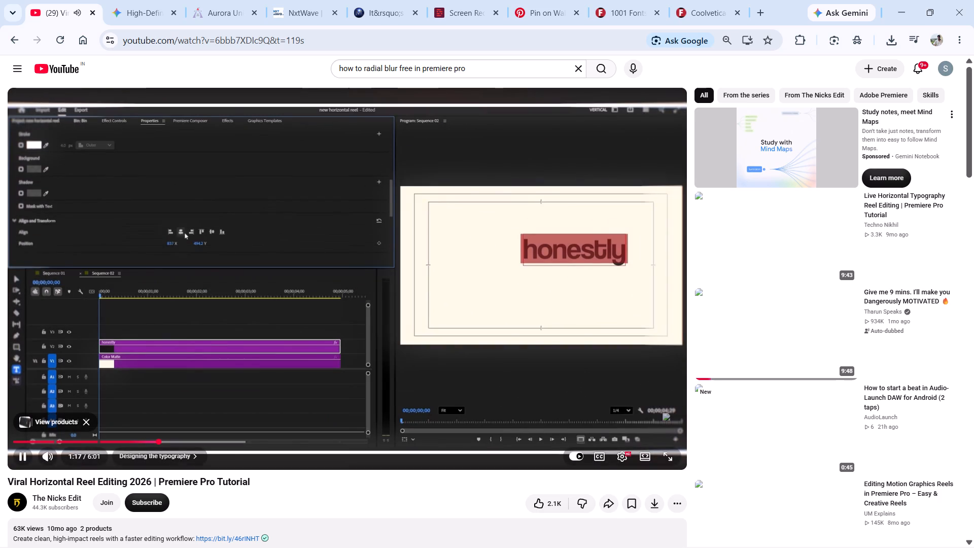
{"action": "left_click", "coordinate": [515, 311]}
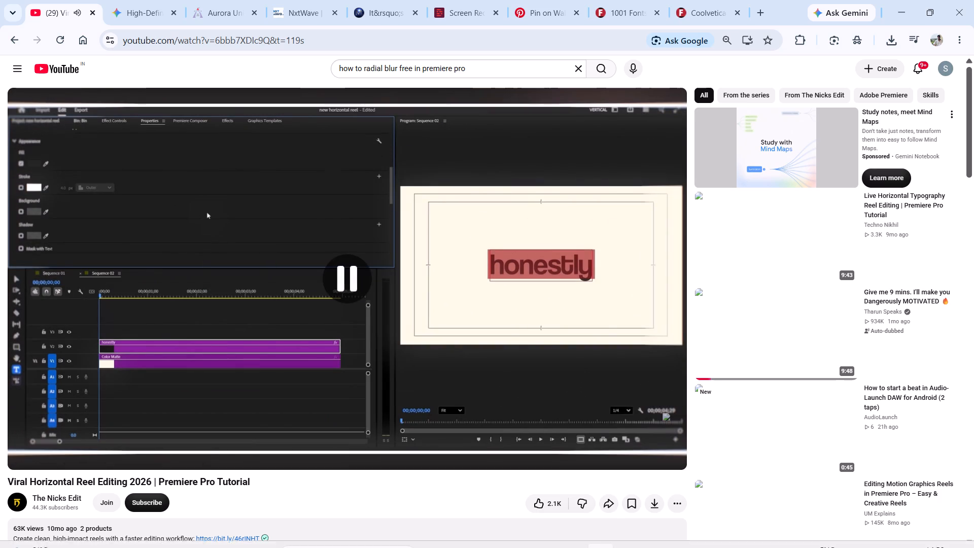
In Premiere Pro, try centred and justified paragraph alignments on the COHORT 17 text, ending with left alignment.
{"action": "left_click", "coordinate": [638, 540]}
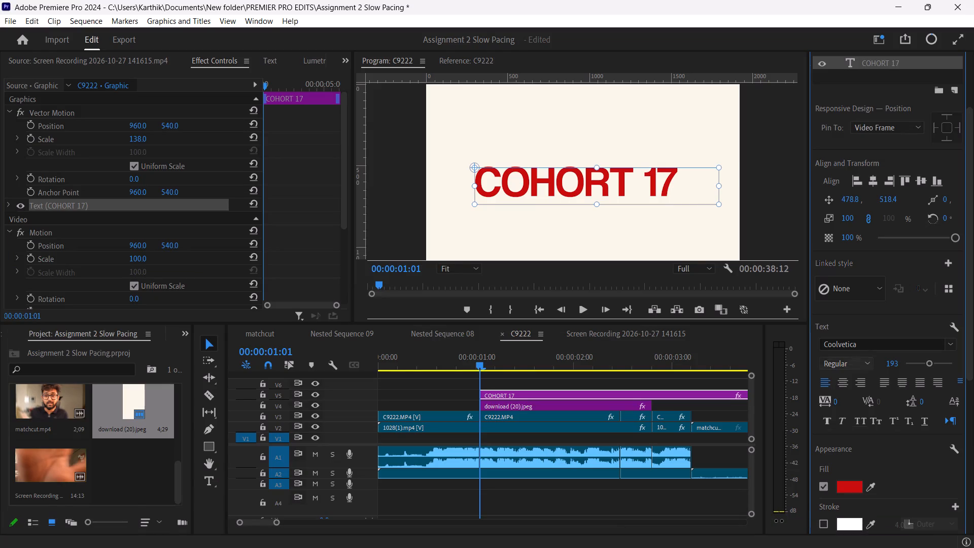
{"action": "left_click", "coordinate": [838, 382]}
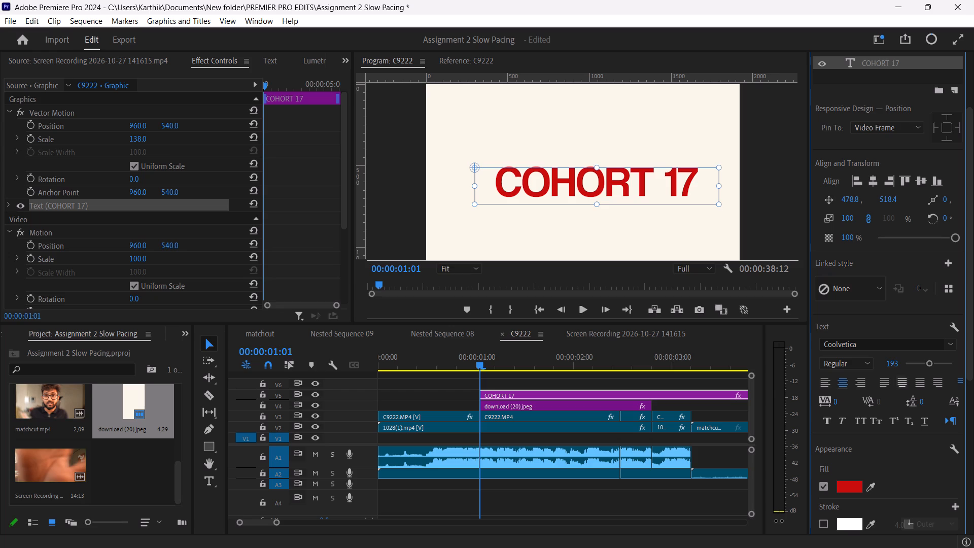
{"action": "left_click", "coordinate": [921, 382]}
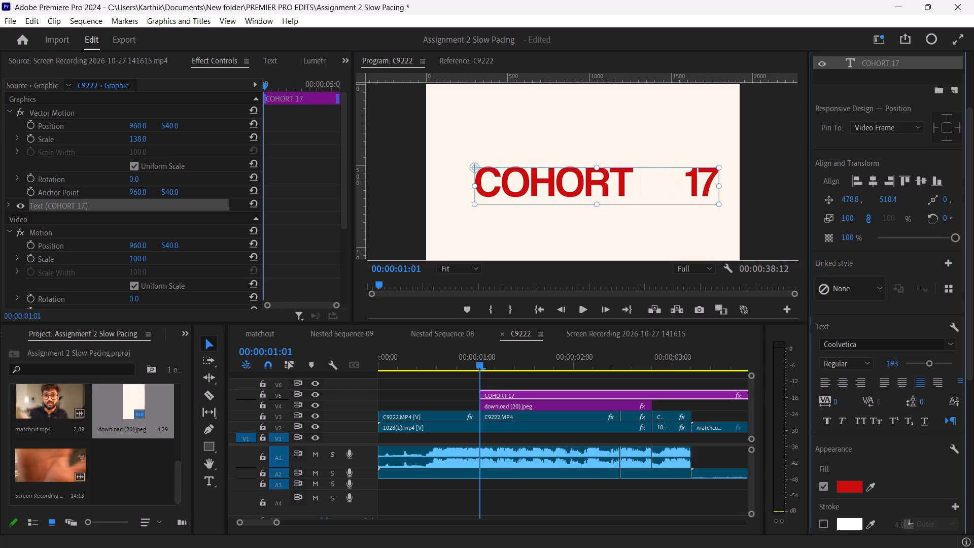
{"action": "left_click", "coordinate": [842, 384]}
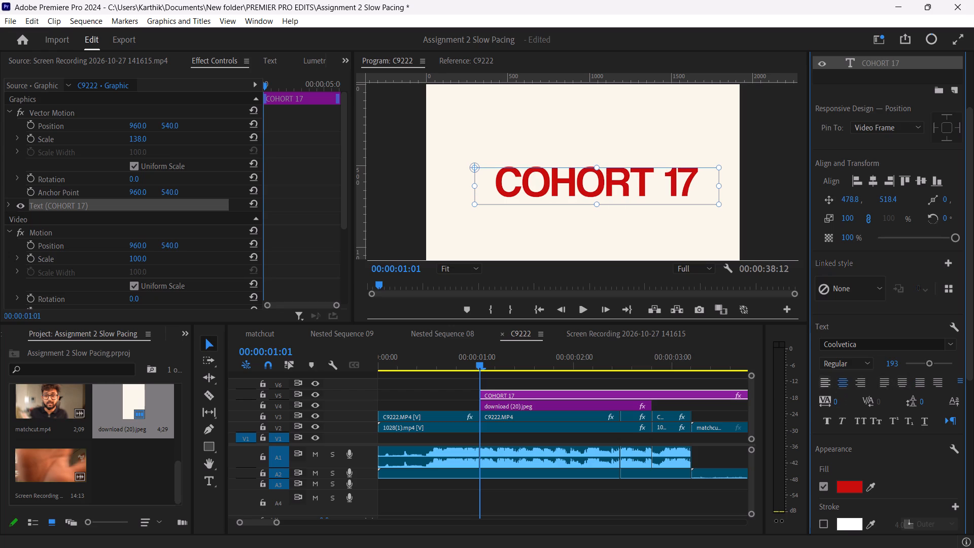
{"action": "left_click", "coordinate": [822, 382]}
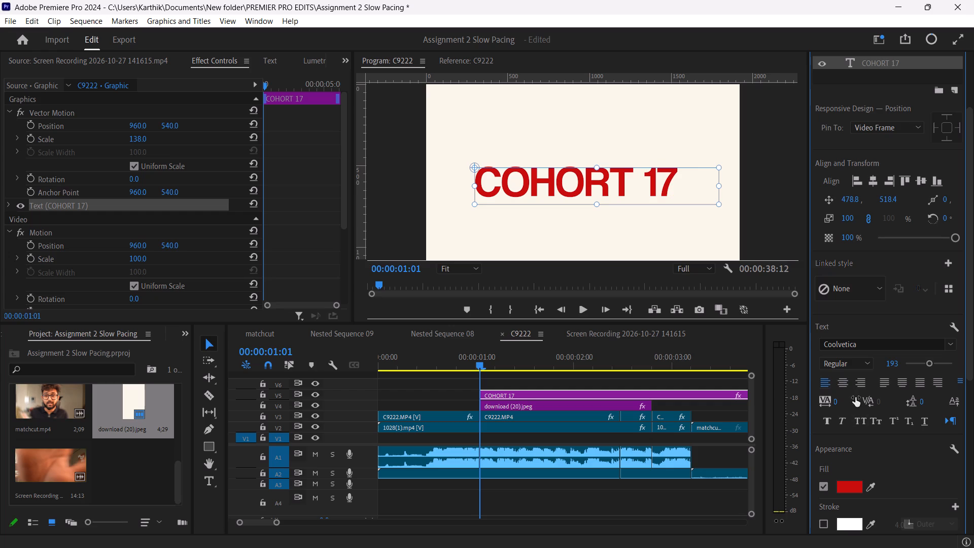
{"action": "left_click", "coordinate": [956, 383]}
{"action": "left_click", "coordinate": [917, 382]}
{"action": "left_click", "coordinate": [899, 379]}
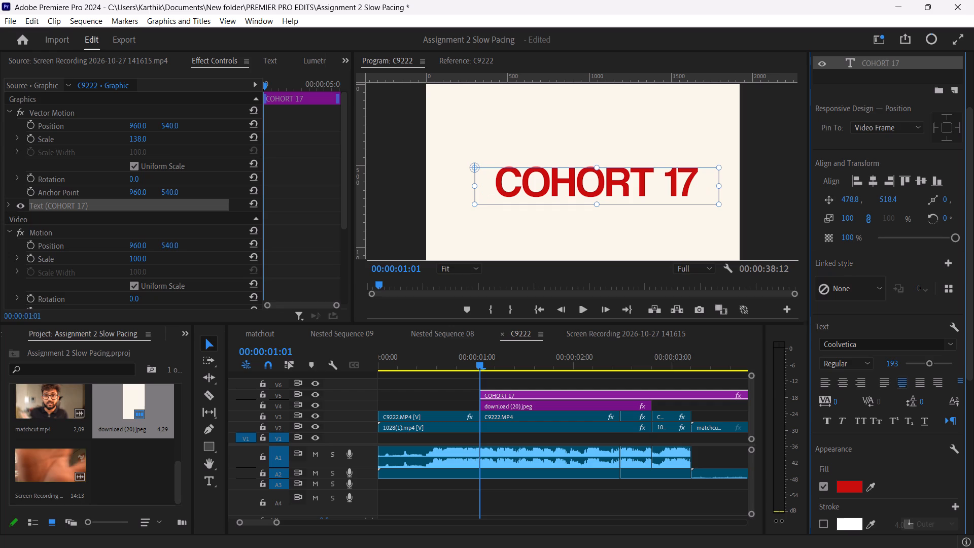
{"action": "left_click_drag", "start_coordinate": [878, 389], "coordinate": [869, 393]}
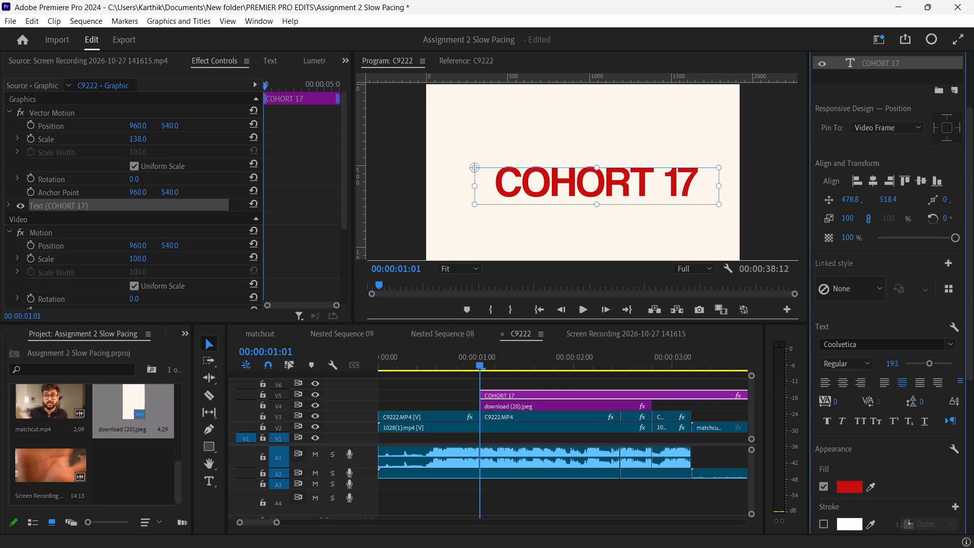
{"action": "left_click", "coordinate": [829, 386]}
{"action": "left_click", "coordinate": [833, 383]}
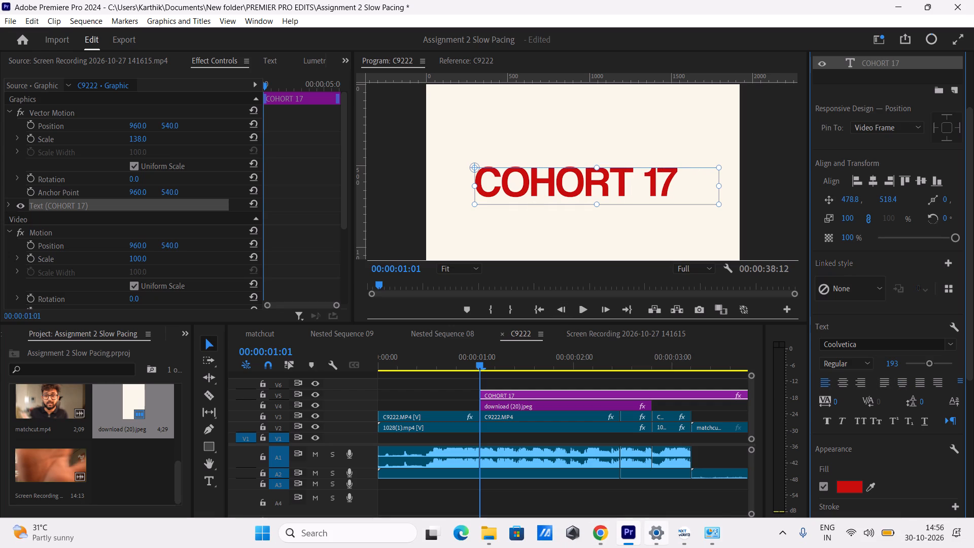
Switch to Chrome and replay the tutorial's text alignment part from a few seconds earlier.
{"action": "left_click", "coordinate": [608, 536]}
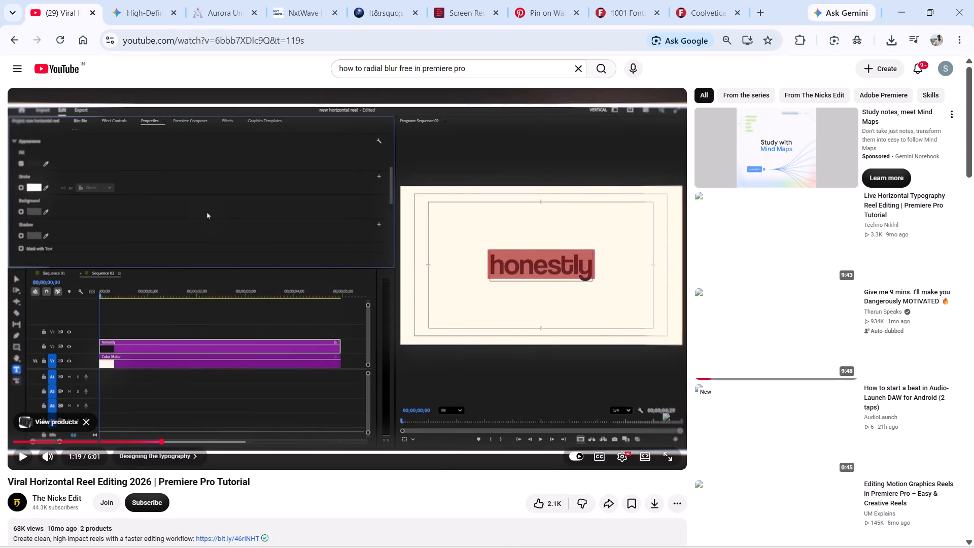
{"action": "left_click", "coordinate": [298, 290]}
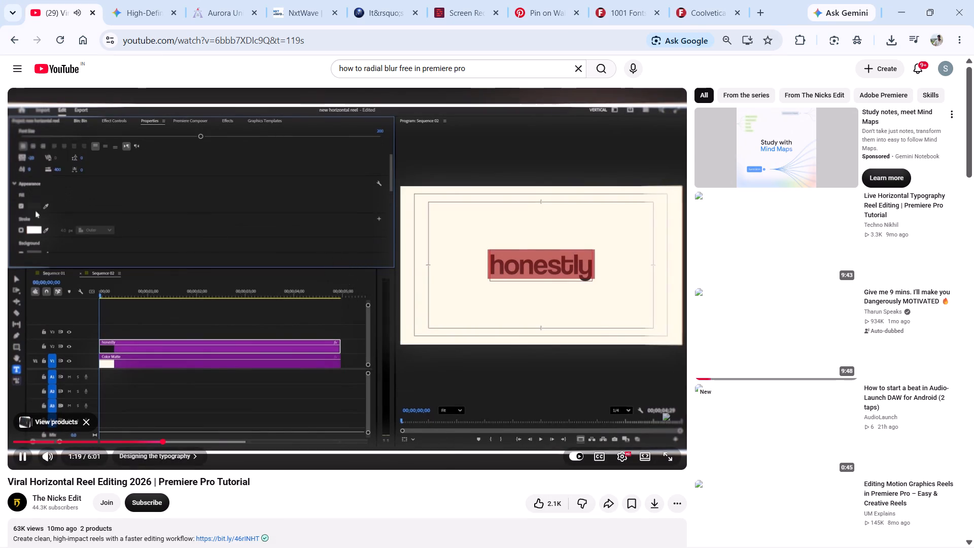
{"action": "key", "text": "Left"}
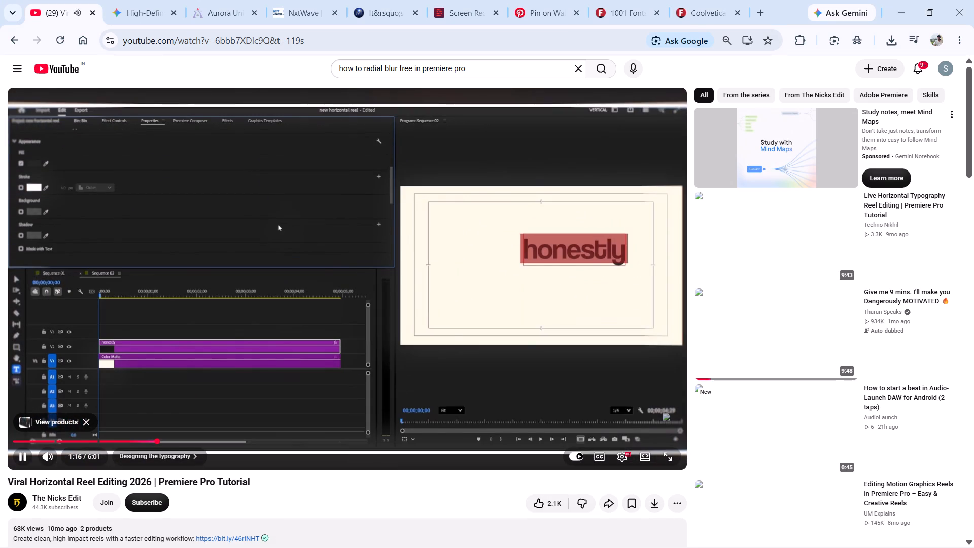
{"action": "left_click", "coordinate": [230, 271]}
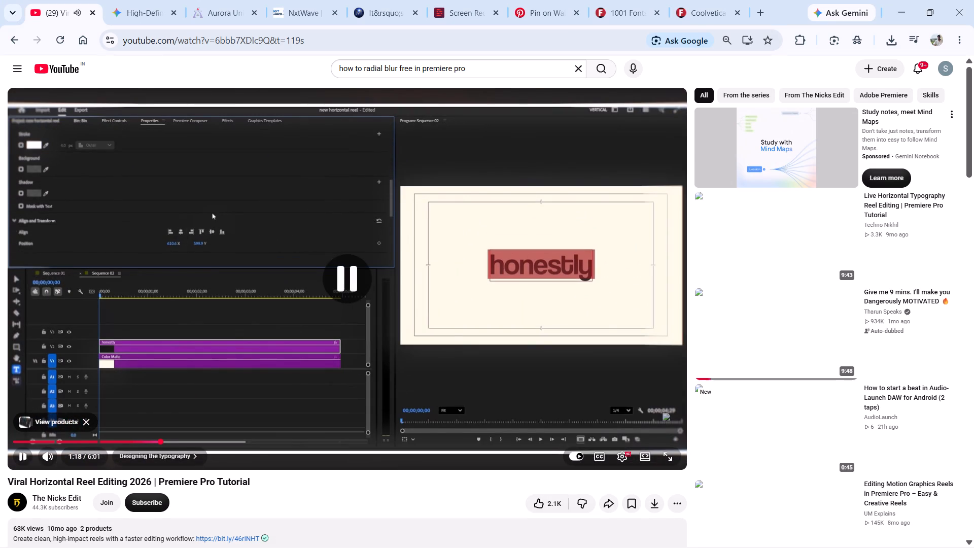
Switch to Premiere Pro and align the COHORT 17 text to the horizontal centre of the frame.
{"action": "left_click", "coordinate": [627, 540]}
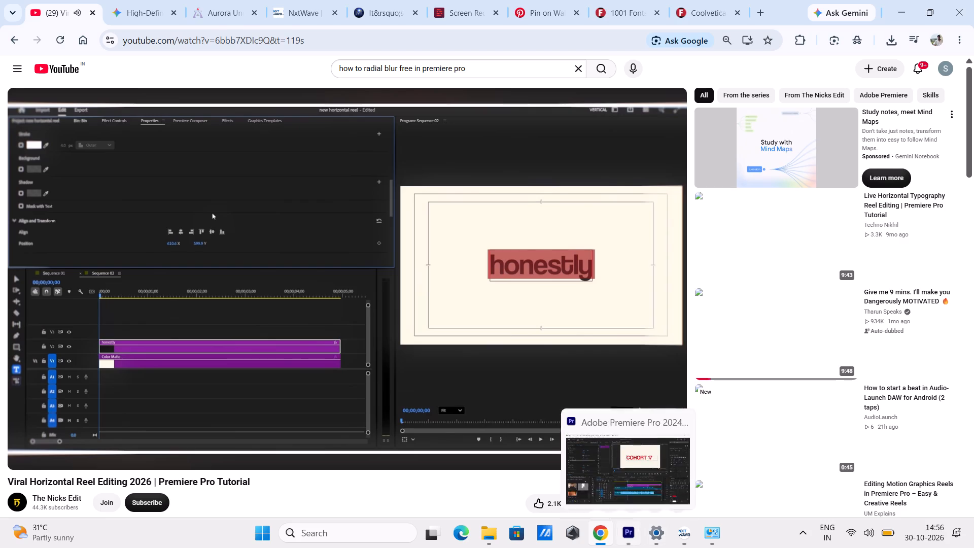
{"action": "scroll", "coordinate": [863, 359], "scroll_direction": "down", "scroll_amount": 4}
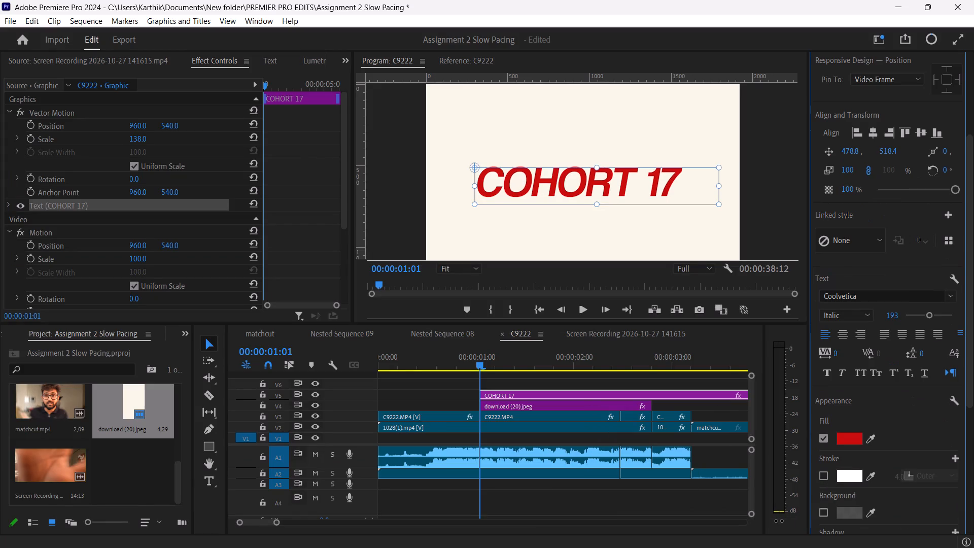
{"action": "scroll", "coordinate": [873, 371], "scroll_direction": "down", "scroll_amount": 2}
{"action": "scroll", "coordinate": [888, 420], "scroll_direction": "down", "scroll_amount": 6}
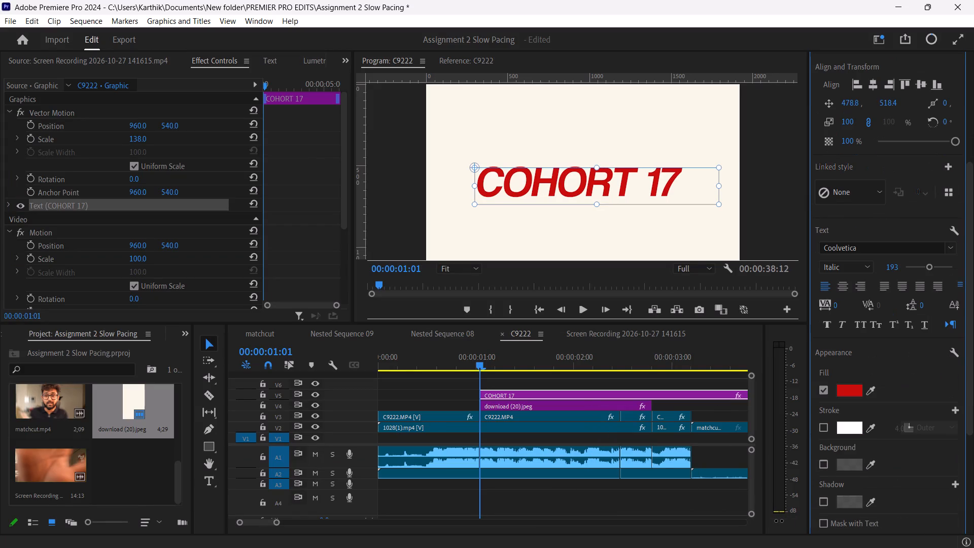
{"action": "scroll", "coordinate": [893, 427], "scroll_direction": "up", "scroll_amount": 3}
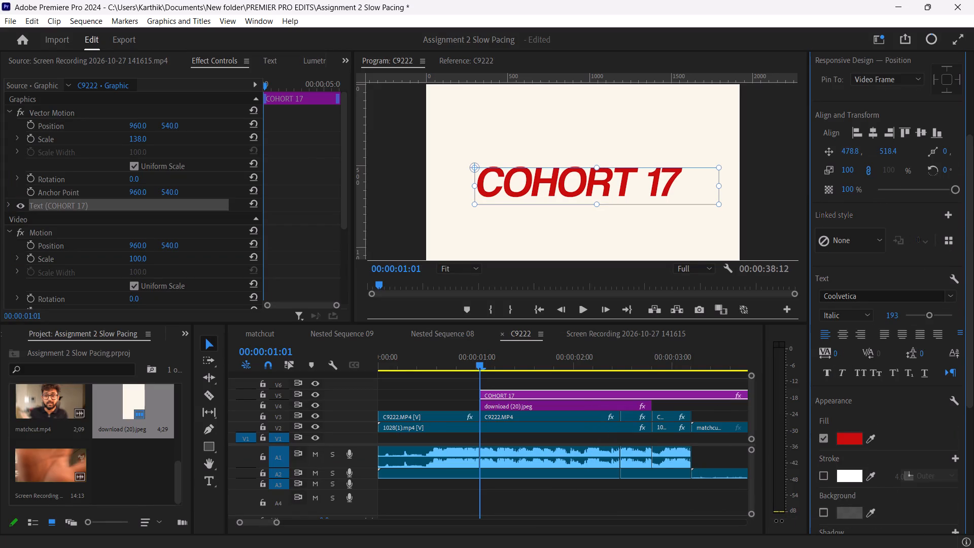
{"action": "scroll", "coordinate": [874, 367], "scroll_direction": "up", "scroll_amount": 3}
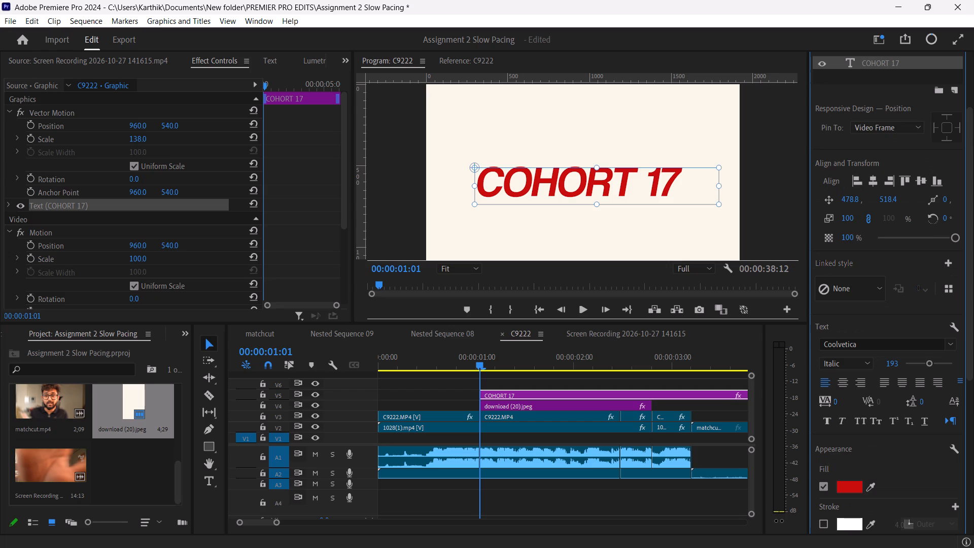
{"action": "left_click", "coordinate": [874, 178]}
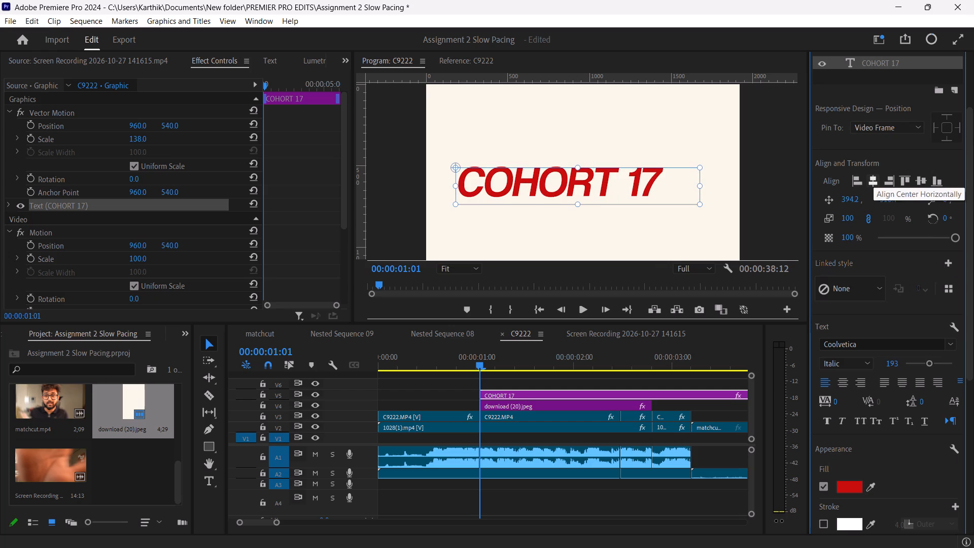
{"action": "left_click", "coordinate": [875, 184]}
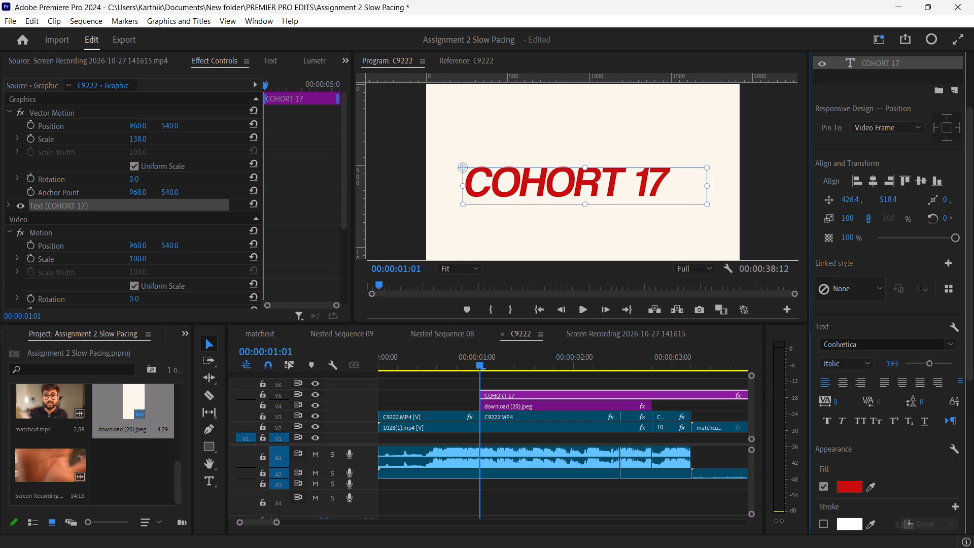
Set the COHORT 17 title's Coolvetica font style back to Regular.
{"action": "left_click", "coordinate": [858, 361]}
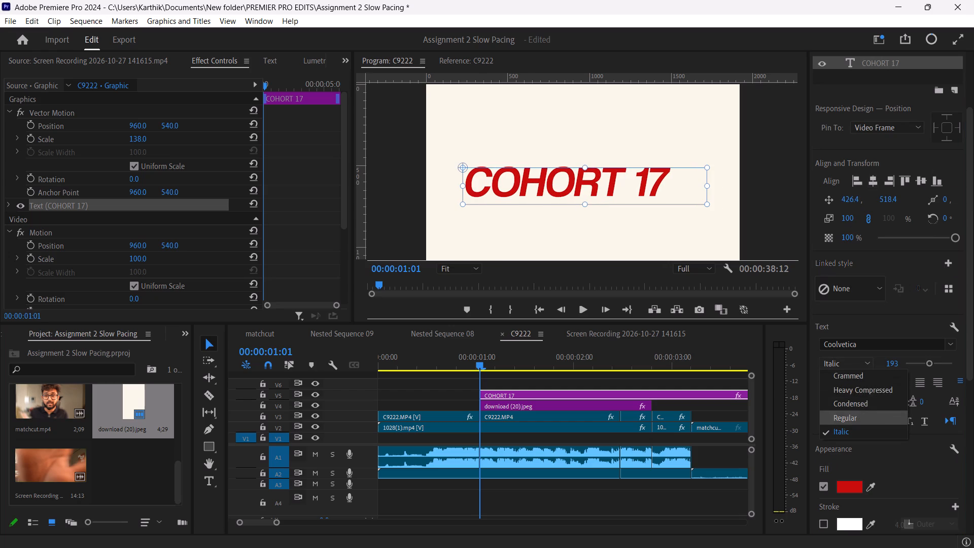
{"action": "left_click_drag", "start_coordinate": [861, 415], "coordinate": [854, 408]}
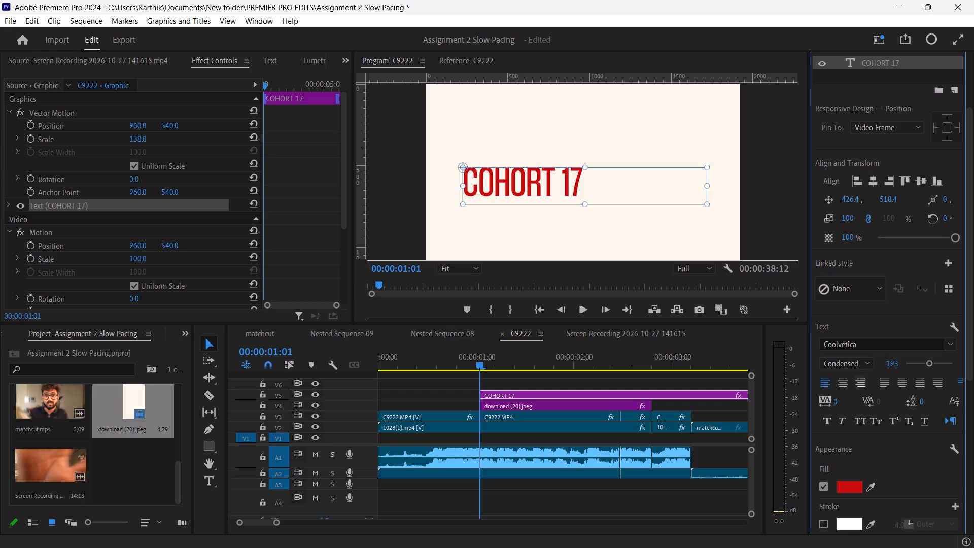
{"action": "left_click", "coordinate": [857, 367]}
{"action": "left_click", "coordinate": [858, 416]}
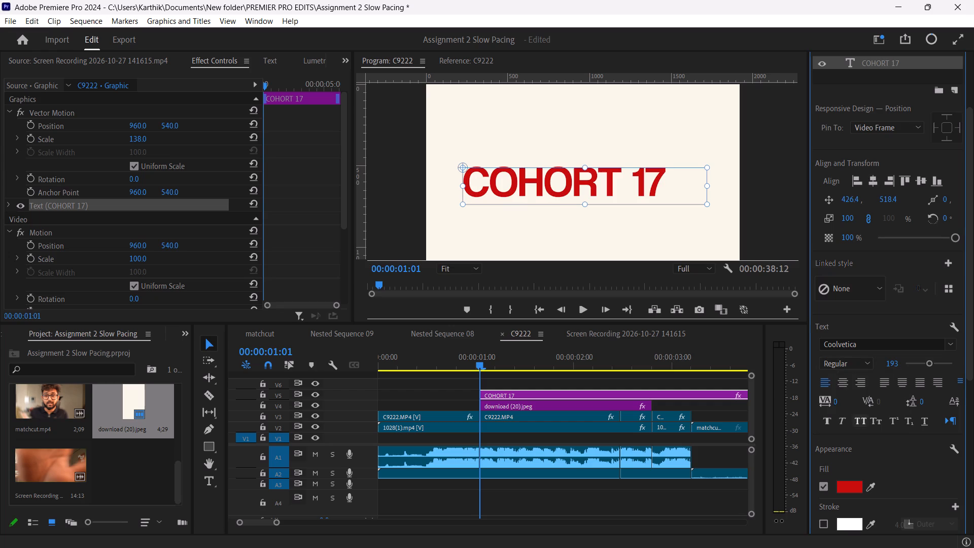
Align the COHORT 17 text to the horizontal centre of the frame again in its Regular style.
{"action": "left_click", "coordinate": [869, 183]}
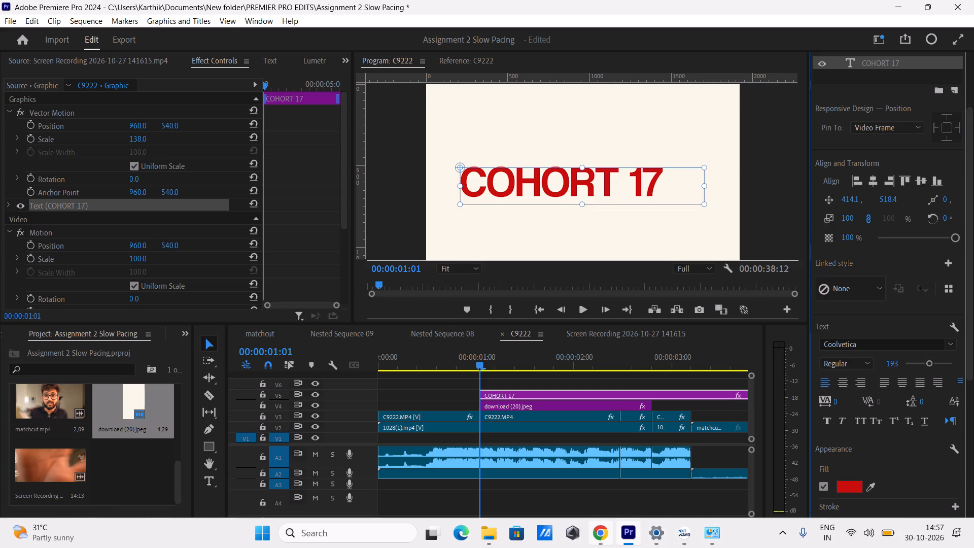
Switch to Chrome, replay the tutorial's text alignment part from a few seconds earlier, and return to Premiere Pro.
{"action": "left_click", "coordinate": [593, 537]}
{"action": "left_click", "coordinate": [424, 337]}
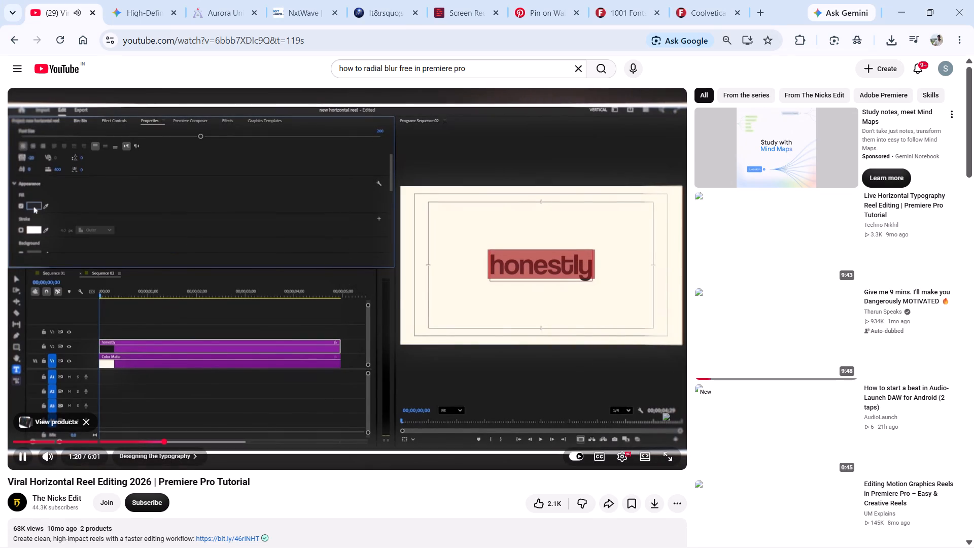
{"action": "key", "text": "Left"}
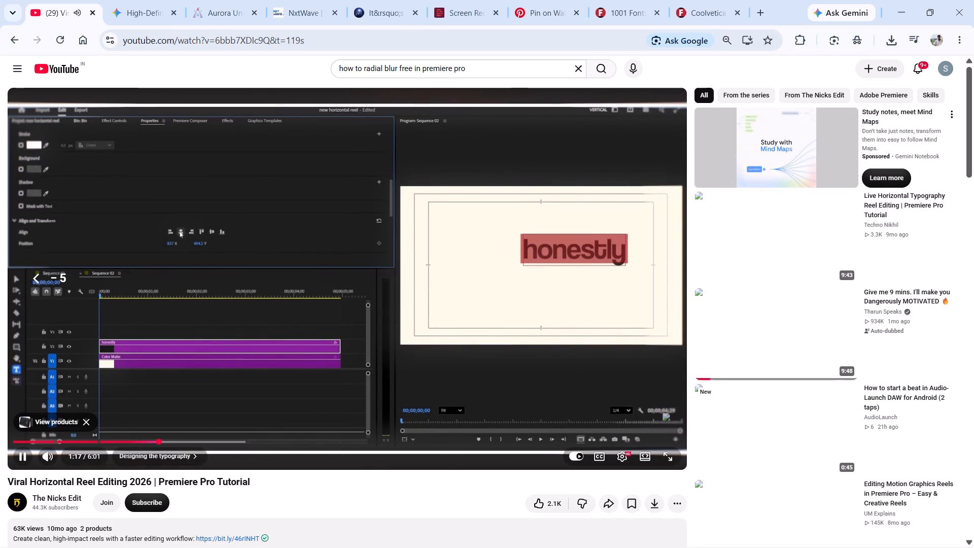
{"action": "left_click", "coordinate": [415, 309]}
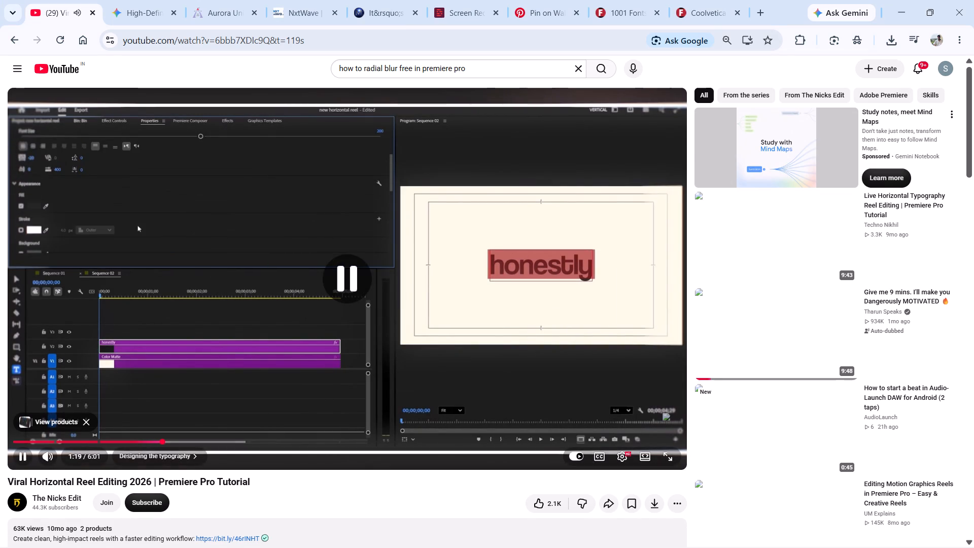
{"action": "left_click", "coordinate": [635, 533]}
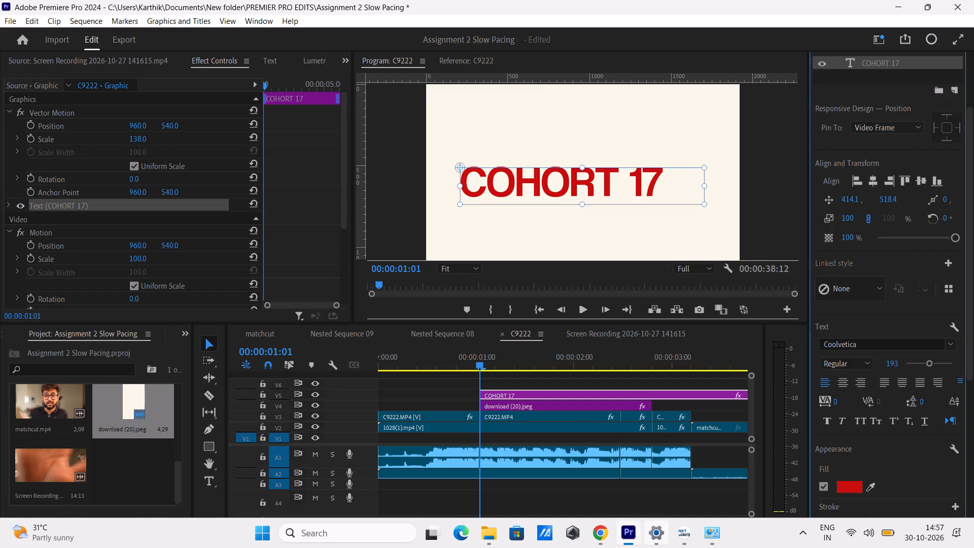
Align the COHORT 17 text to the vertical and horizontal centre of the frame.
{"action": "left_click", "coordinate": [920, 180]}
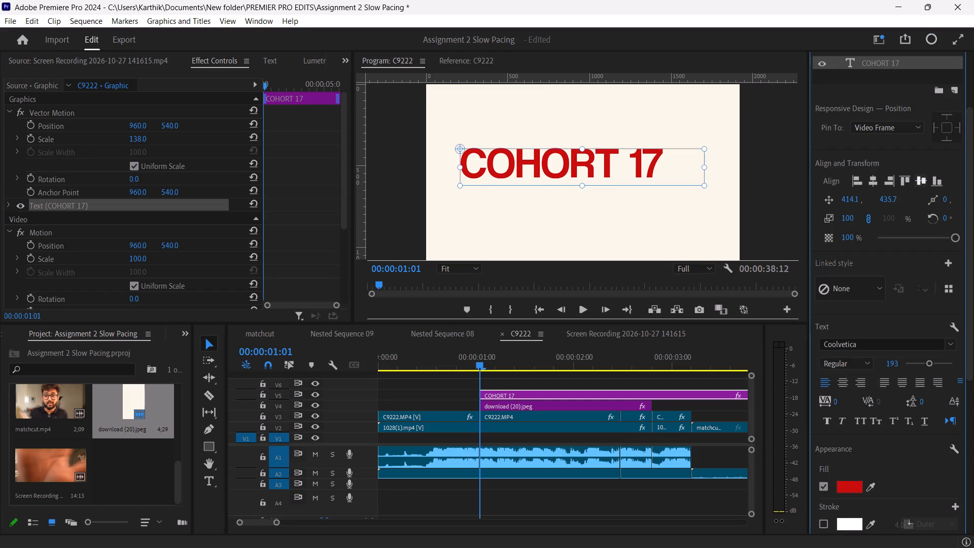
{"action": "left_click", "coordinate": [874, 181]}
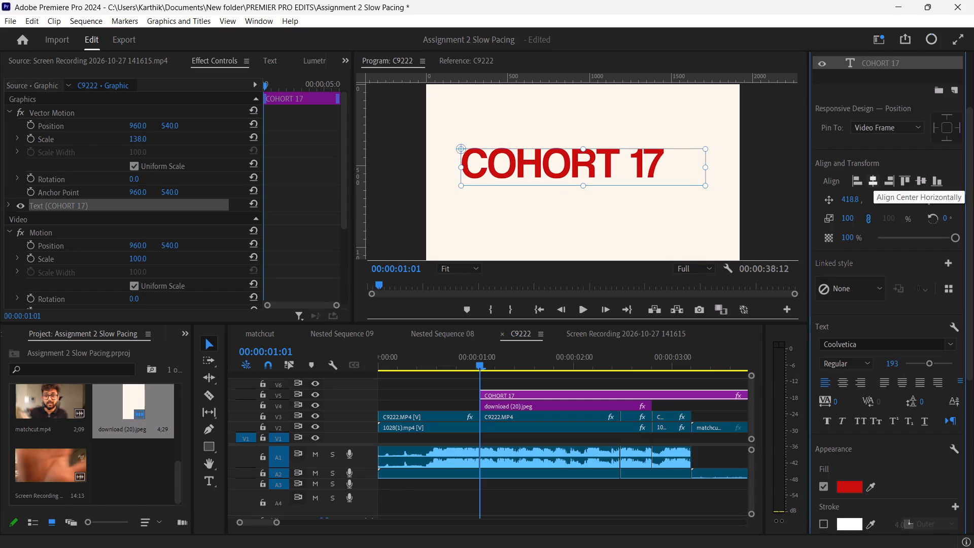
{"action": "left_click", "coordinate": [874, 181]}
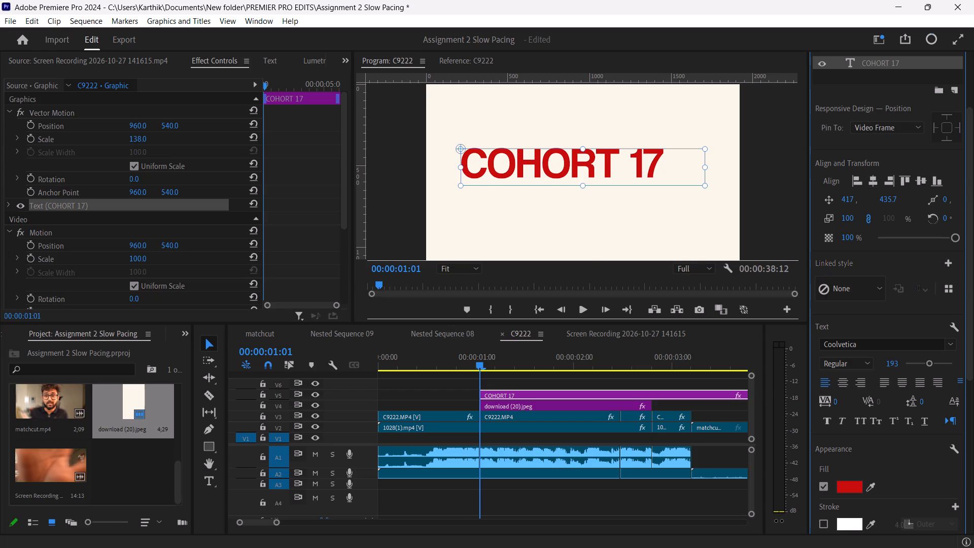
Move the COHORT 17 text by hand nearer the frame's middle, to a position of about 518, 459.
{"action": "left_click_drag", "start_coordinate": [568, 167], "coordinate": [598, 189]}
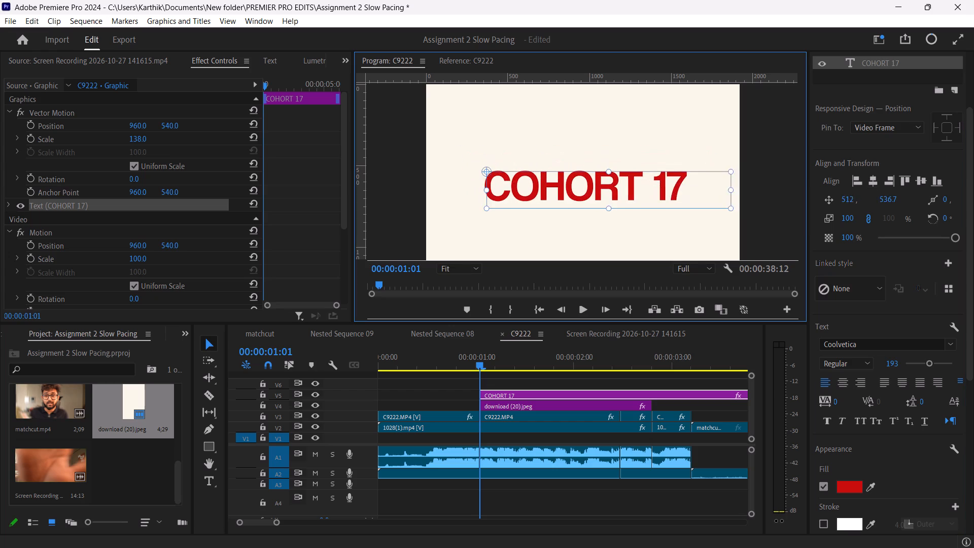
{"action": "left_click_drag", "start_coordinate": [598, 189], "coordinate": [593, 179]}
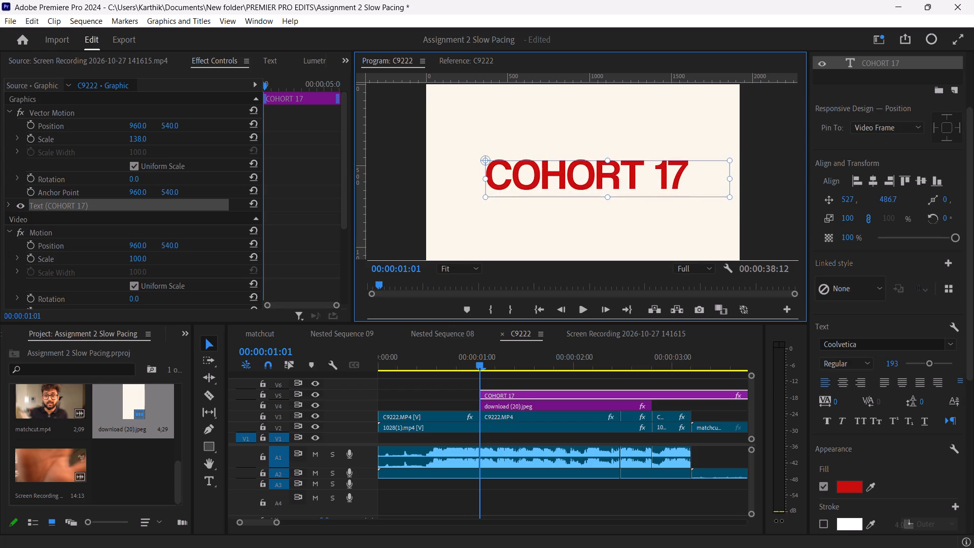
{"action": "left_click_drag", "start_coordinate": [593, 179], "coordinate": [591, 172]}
Narrow the COHORT 17 text box from its right edge to fit the text closely on one line.
{"action": "left_click_drag", "start_coordinate": [730, 175], "coordinate": [686, 172]}
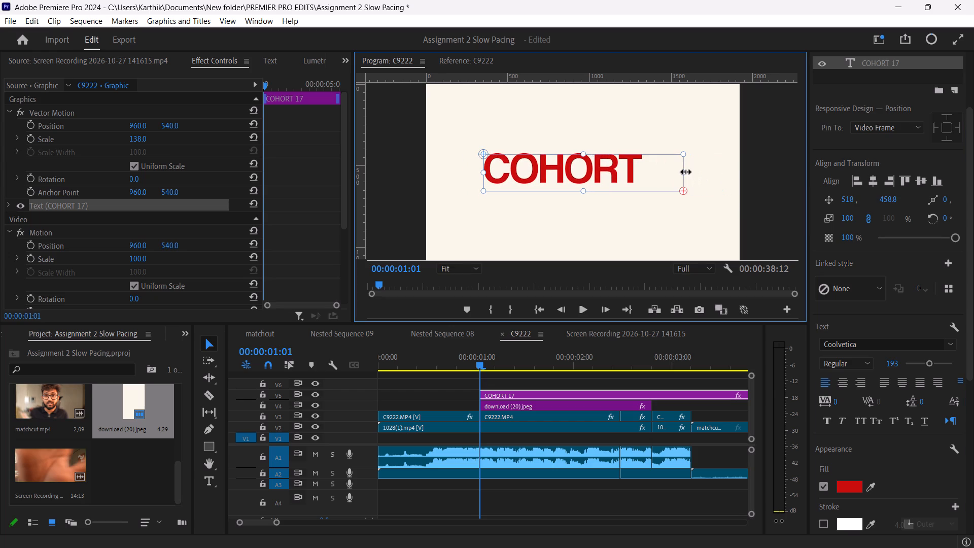
{"action": "left_click_drag", "start_coordinate": [686, 172], "coordinate": [698, 172]}
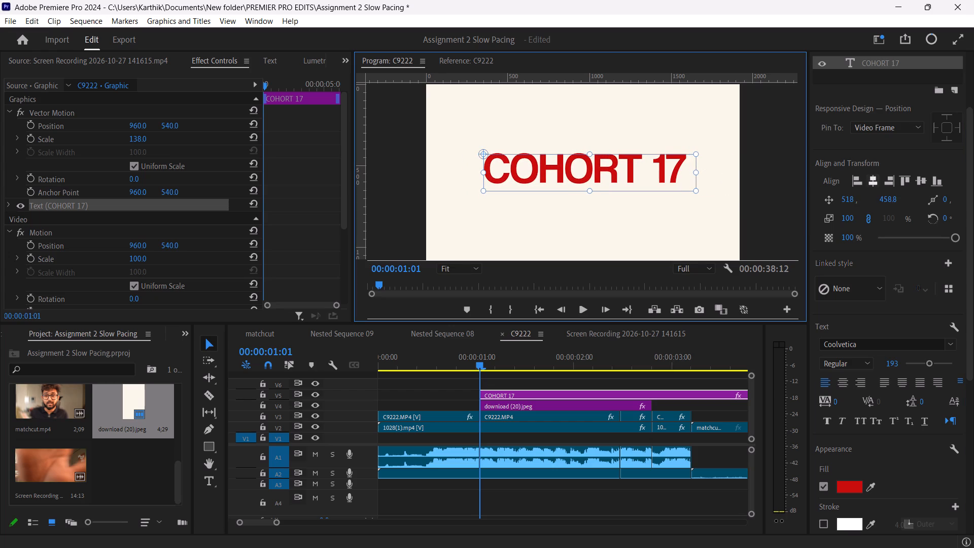
Align the narrowed COHORT 17 text box to the horizontal and vertical centre of the frame.
{"action": "left_click", "coordinate": [872, 180]}
{"action": "left_click_drag", "start_coordinate": [920, 183], "coordinate": [930, 189]}
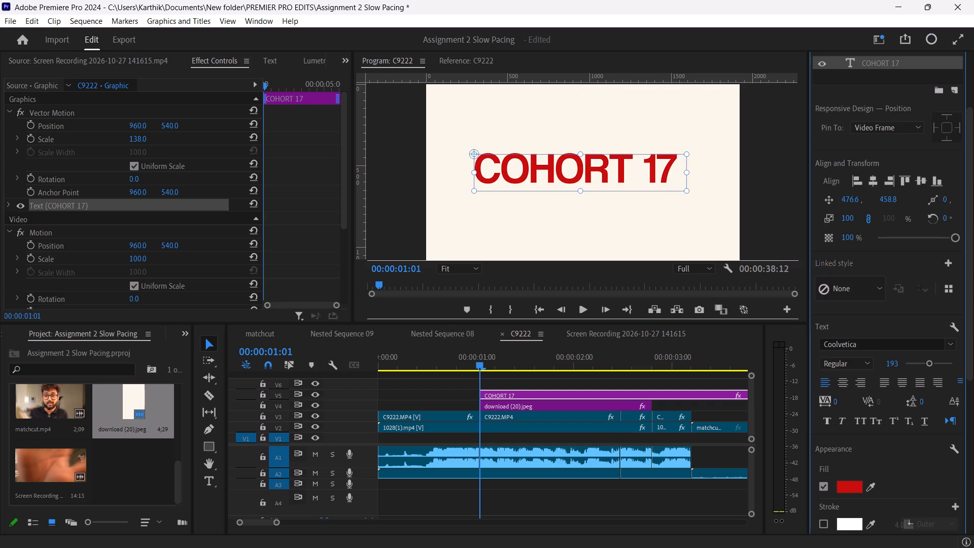
{"action": "left_click", "coordinate": [924, 181]}
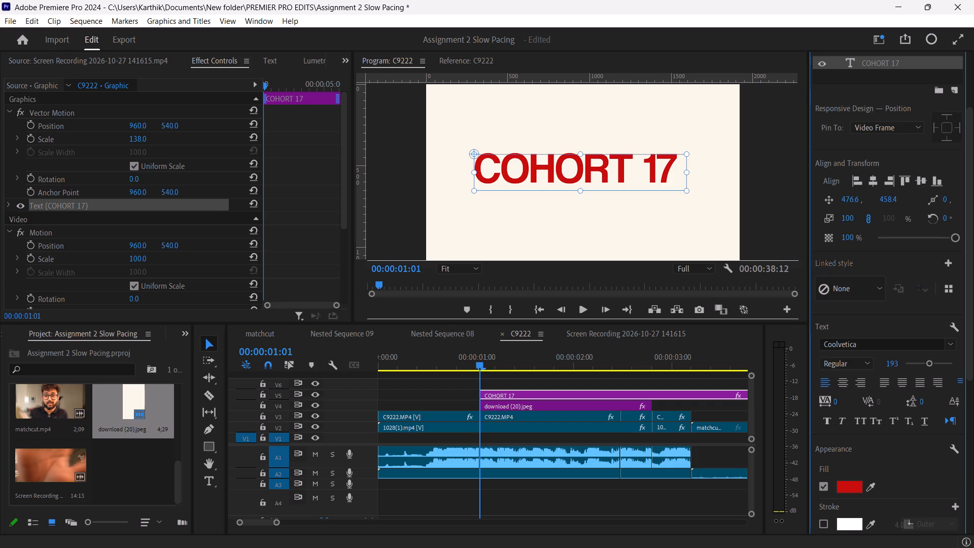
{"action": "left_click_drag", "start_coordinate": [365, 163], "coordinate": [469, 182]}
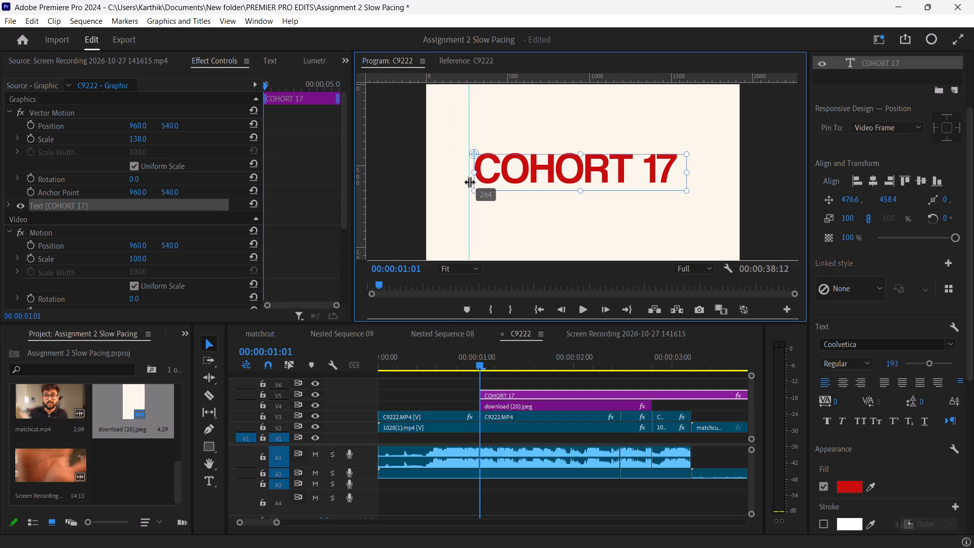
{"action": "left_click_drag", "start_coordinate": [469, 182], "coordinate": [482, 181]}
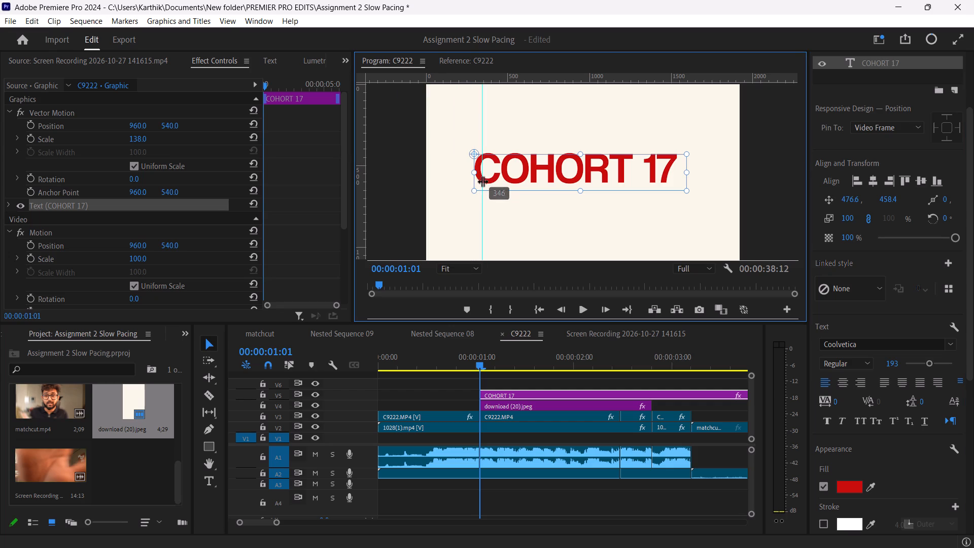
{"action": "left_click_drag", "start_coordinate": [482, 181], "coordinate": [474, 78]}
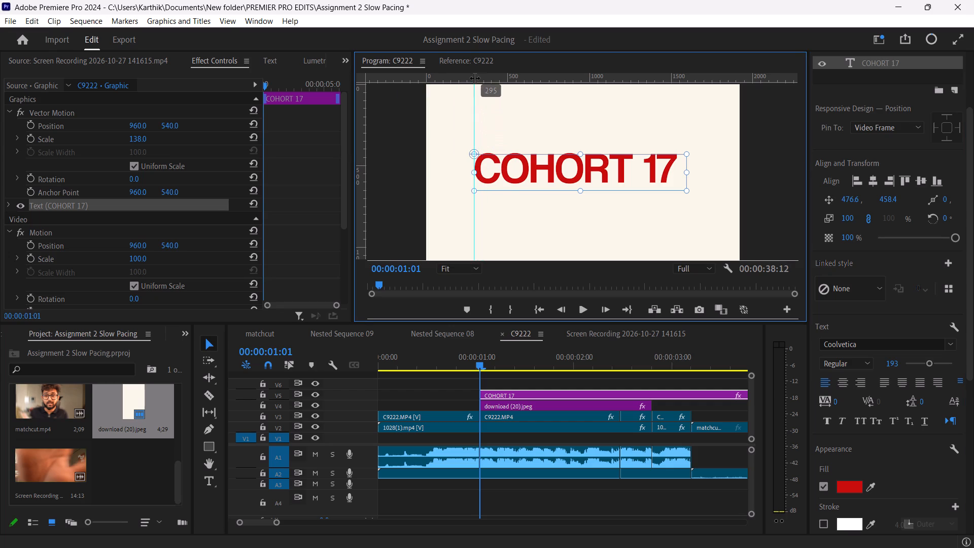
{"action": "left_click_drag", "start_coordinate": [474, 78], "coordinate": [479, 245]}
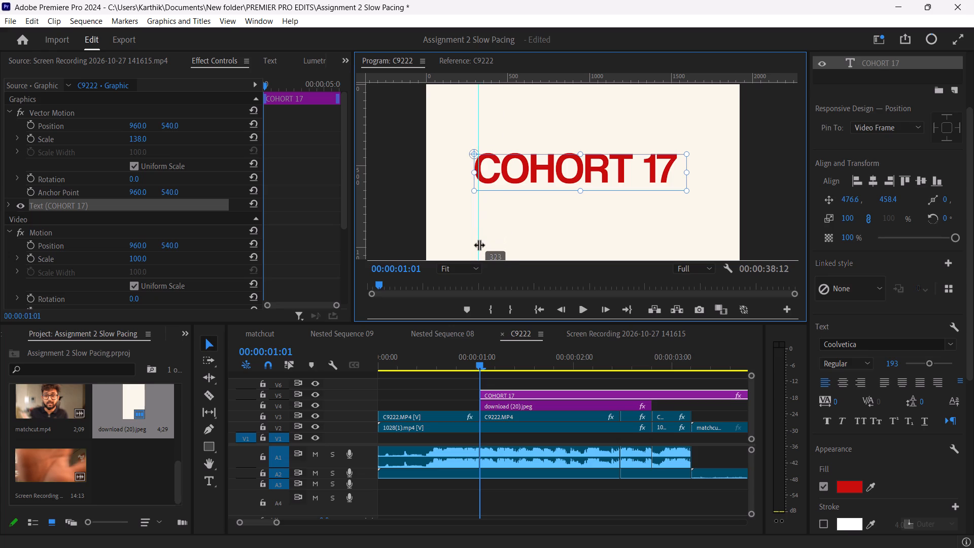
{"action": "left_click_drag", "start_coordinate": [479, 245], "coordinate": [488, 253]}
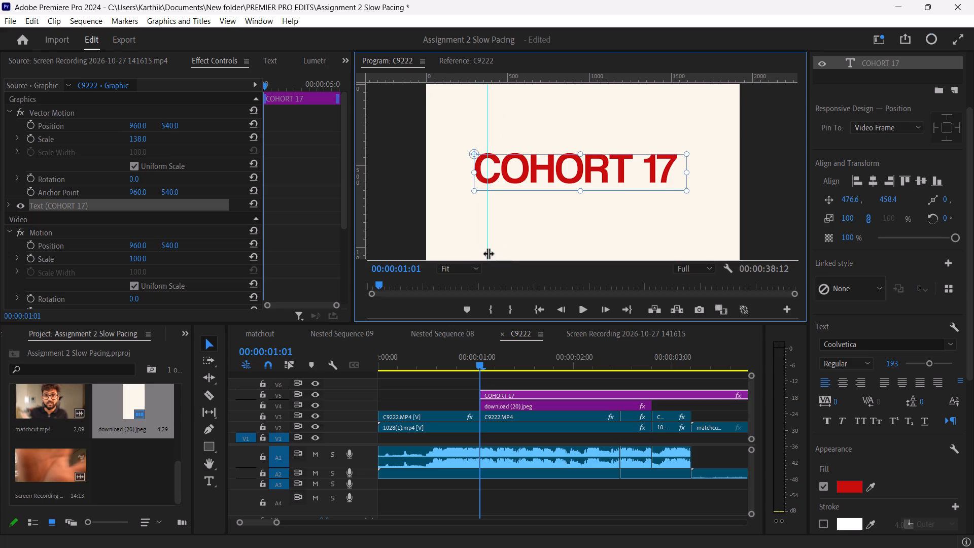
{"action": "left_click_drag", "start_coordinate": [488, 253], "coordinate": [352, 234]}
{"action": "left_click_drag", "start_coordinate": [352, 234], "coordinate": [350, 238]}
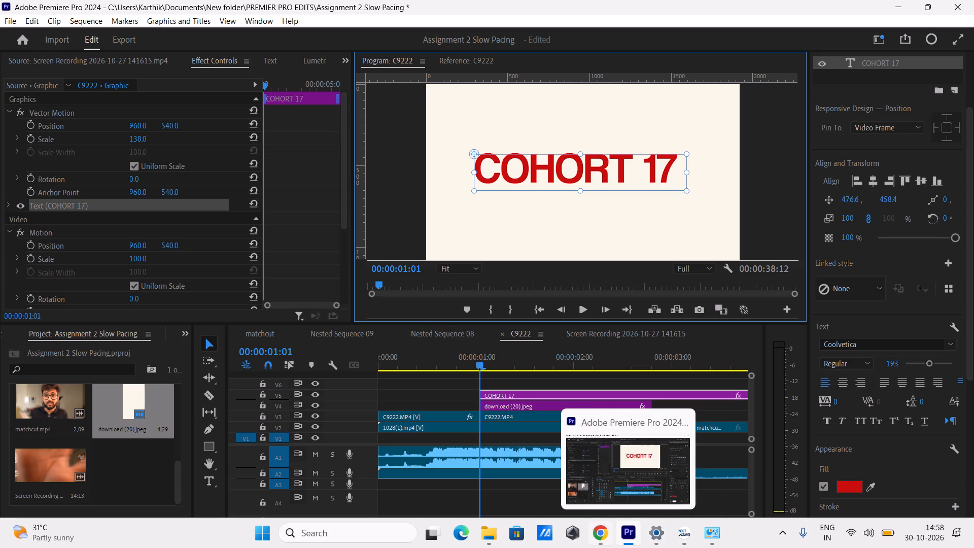
Switch to Chrome and play the tutorial up to the duplicated title text at about 1:36, pausing it there.
{"action": "left_click", "coordinate": [613, 544]}
{"action": "left_click", "coordinate": [604, 546]}
{"action": "left_click", "coordinate": [433, 318]}
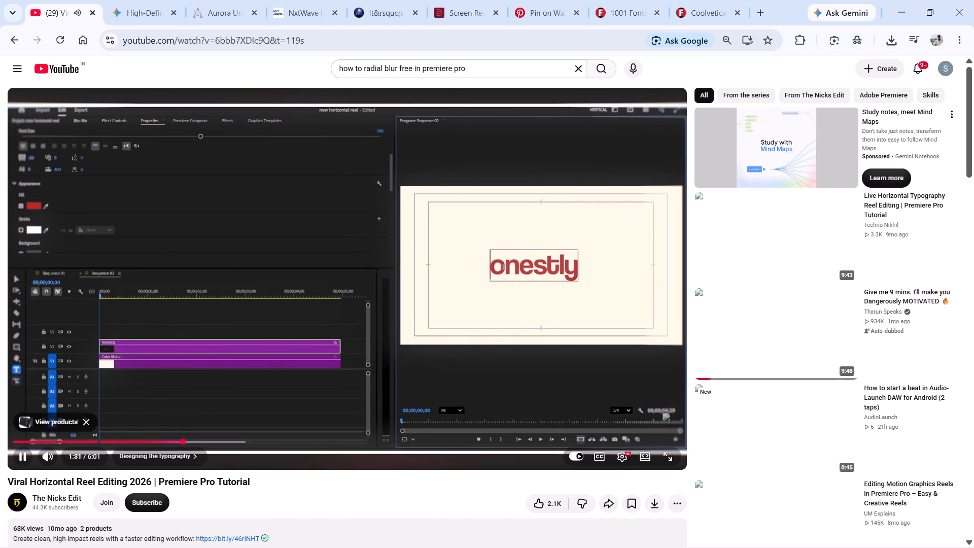
{"action": "left_click", "coordinate": [497, 243]}
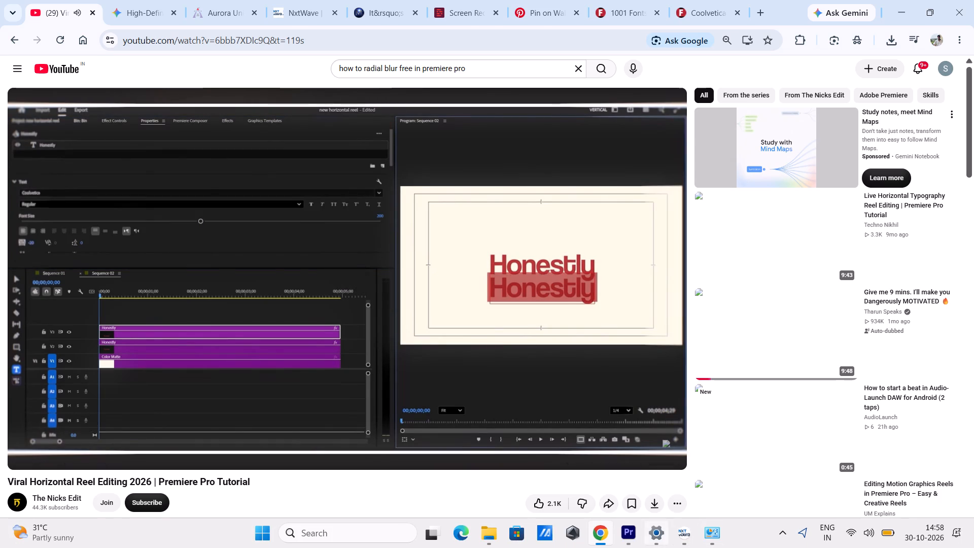
Switch to Premiere Pro and duplicate the COHORT 17 title clip from track V5 onto track V6.
{"action": "left_click", "coordinate": [632, 534]}
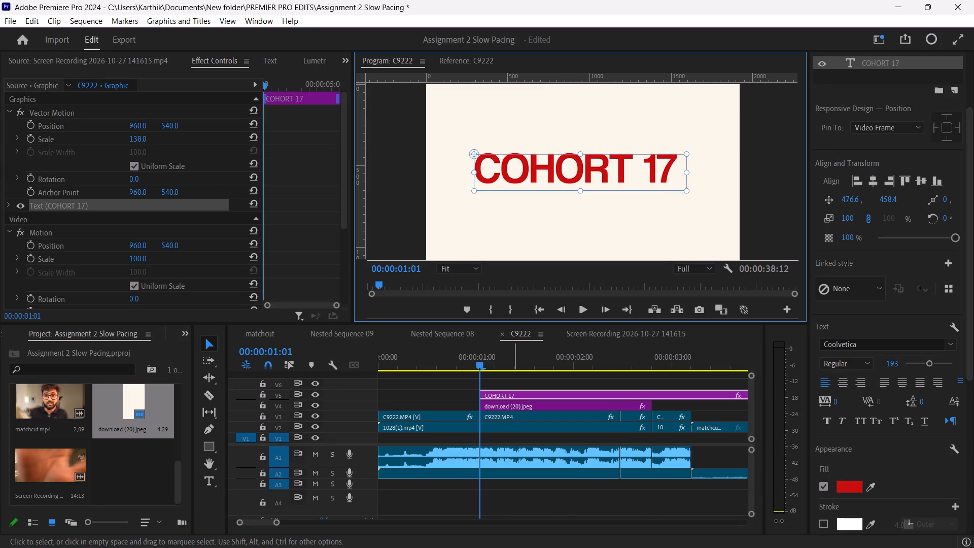
{"action": "left_click_drag", "start_coordinate": [515, 392], "coordinate": [518, 381], "text": "alt"}
Split both COHORT 17 clips on V5 and V6 at 00:00:02:20, where the download (20).jpeg background clip ends.
{"action": "left_click_drag", "start_coordinate": [479, 359], "coordinate": [579, 392]}
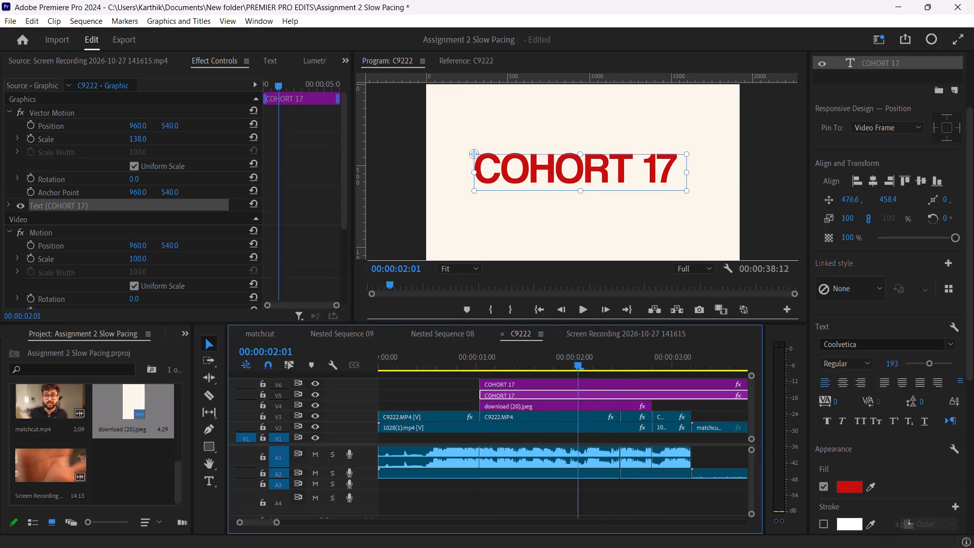
{"action": "key", "text": "space"}
{"action": "key", "text": "space"}
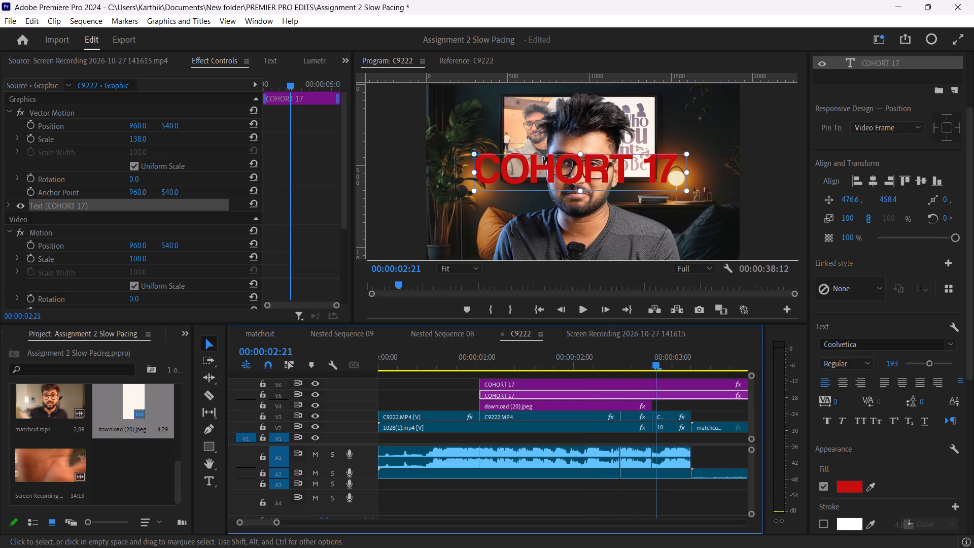
{"action": "left_click_drag", "start_coordinate": [657, 363], "coordinate": [661, 383]}
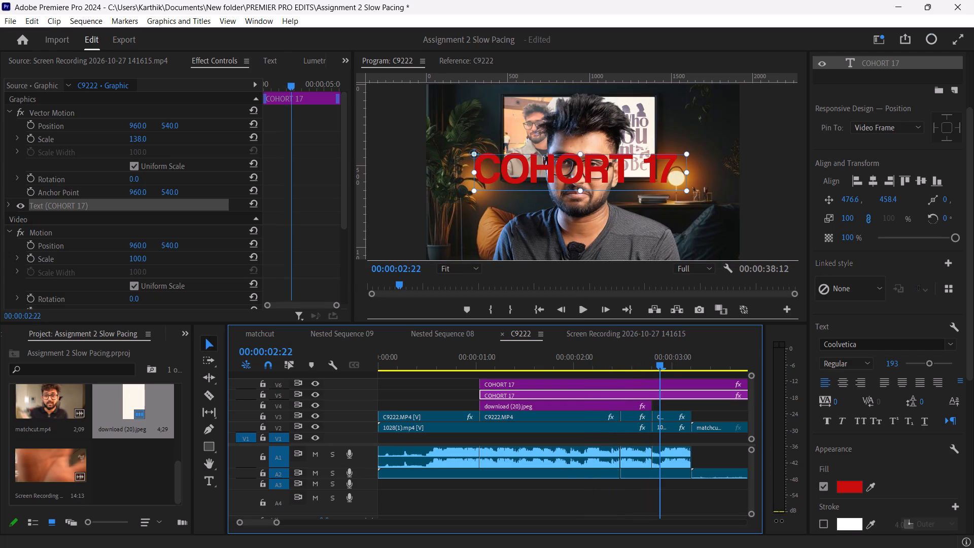
{"action": "left_click_drag", "start_coordinate": [661, 383], "coordinate": [651, 393]}
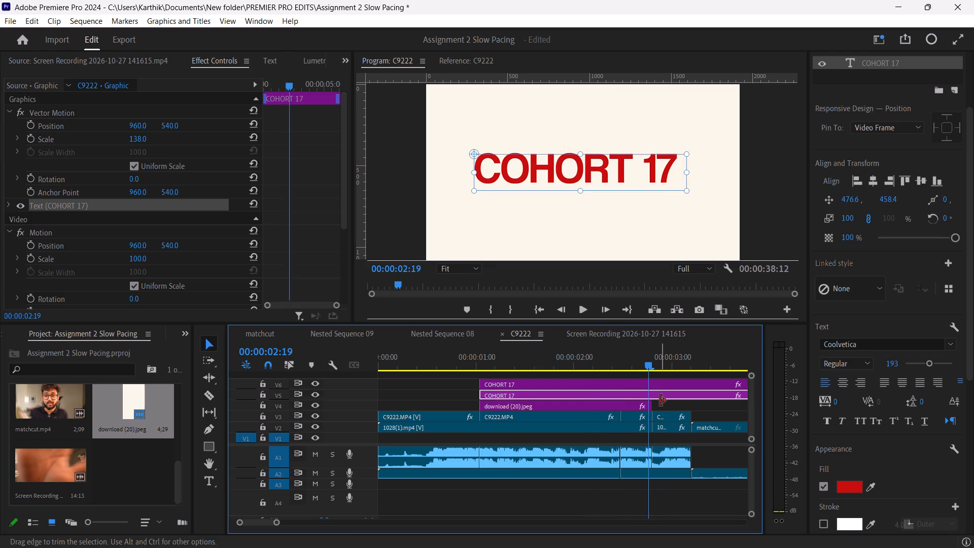
{"action": "key", "text": "Right"}
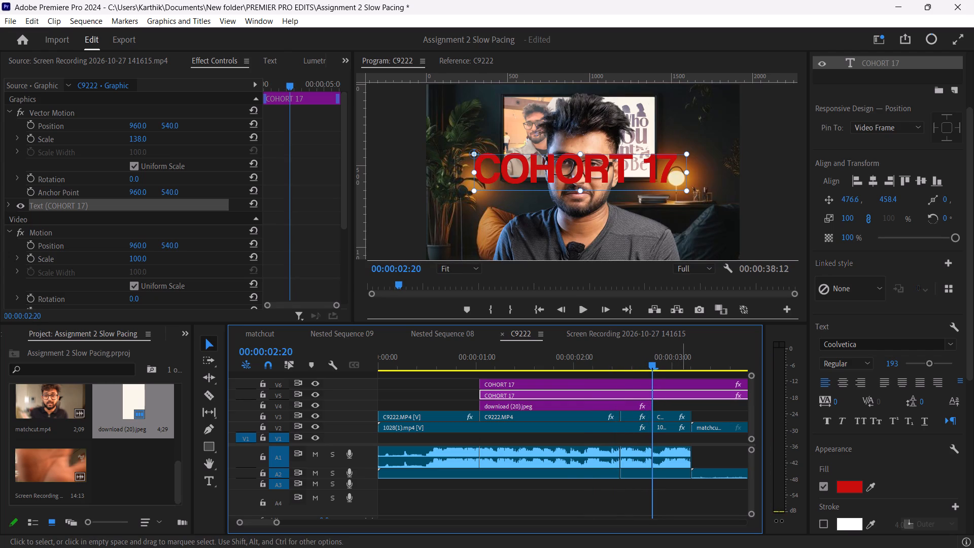
{"action": "key", "text": "c"}
{"action": "left_click", "coordinate": [665, 391]}
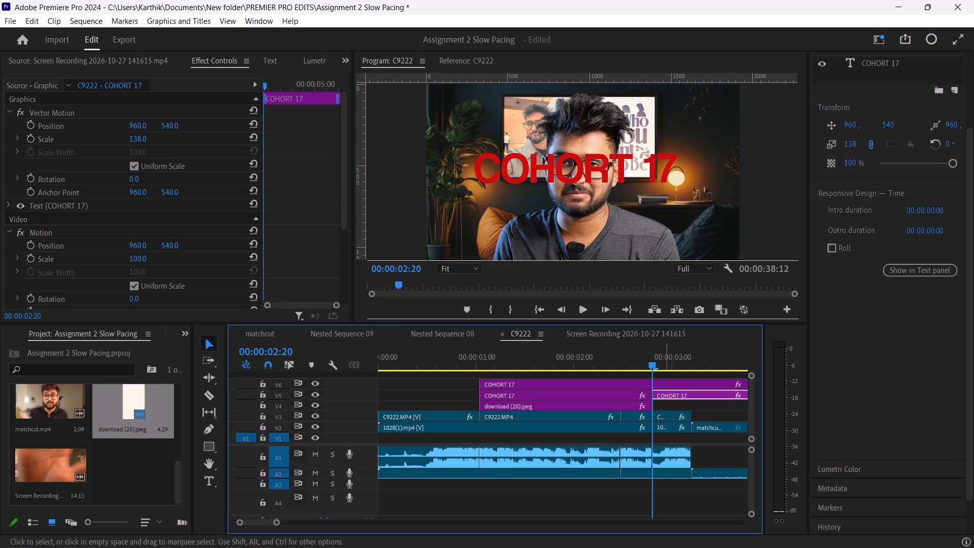
{"action": "left_click", "coordinate": [665, 386]}
{"action": "key", "text": "c"}
Delete the COHORT 17 segments after 00:00:02:20 on tracks V6 and V5.
{"action": "left_click", "coordinate": [665, 386]}
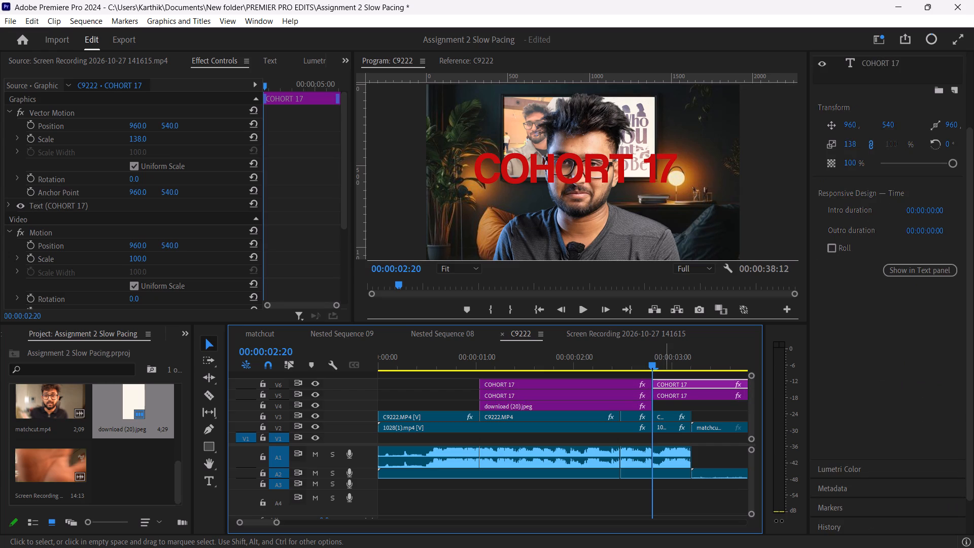
{"action": "key", "text": "BackSpace"}
{"action": "left_click", "coordinate": [665, 397]}
{"action": "key", "text": "BackSpace"}
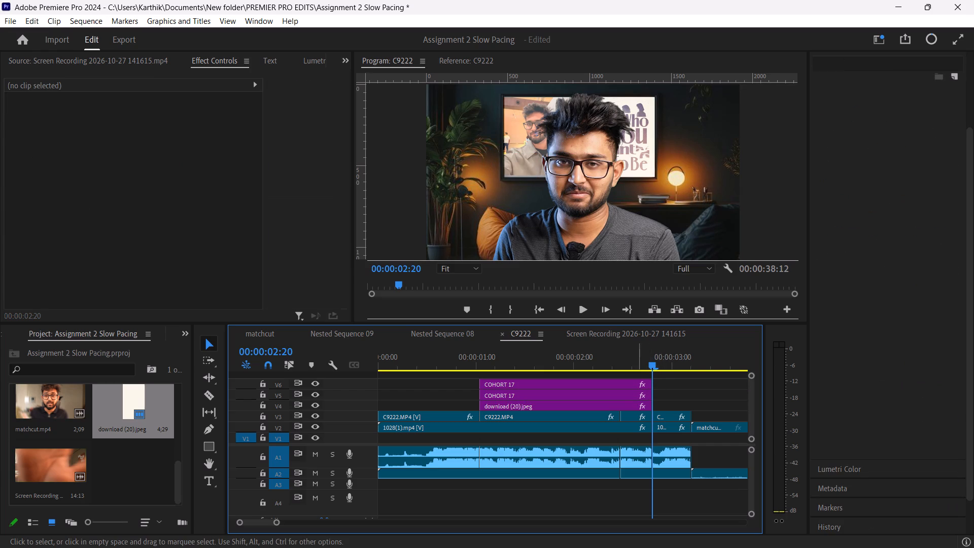
At 00:00:01:01, set the V6 COHORT 17 copy's Vector Motion position to 998.0, 770.0, placing it below the original.
{"action": "left_click_drag", "start_coordinate": [651, 364], "coordinate": [481, 383]}
{"action": "left_click", "coordinate": [492, 383]}
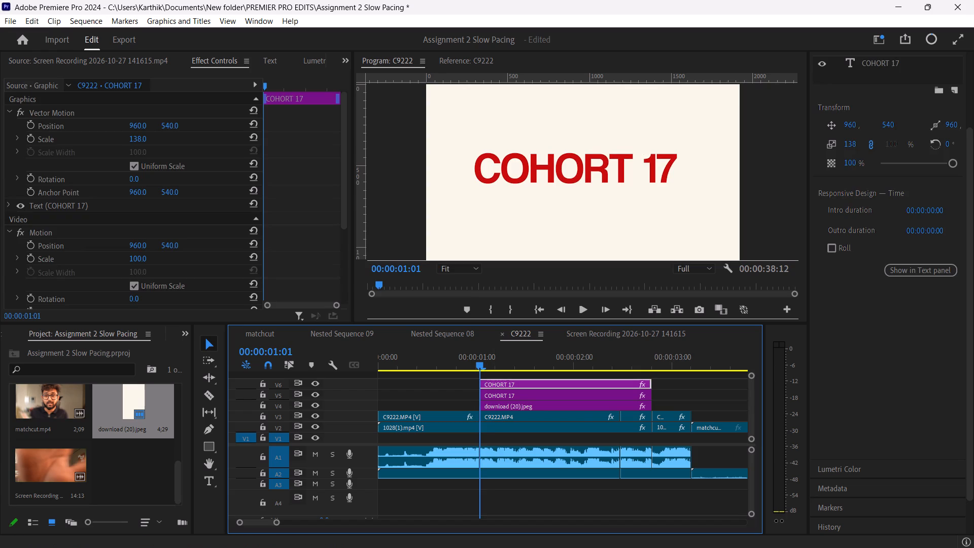
{"action": "left_click_drag", "start_coordinate": [134, 127], "coordinate": [215, 163]}
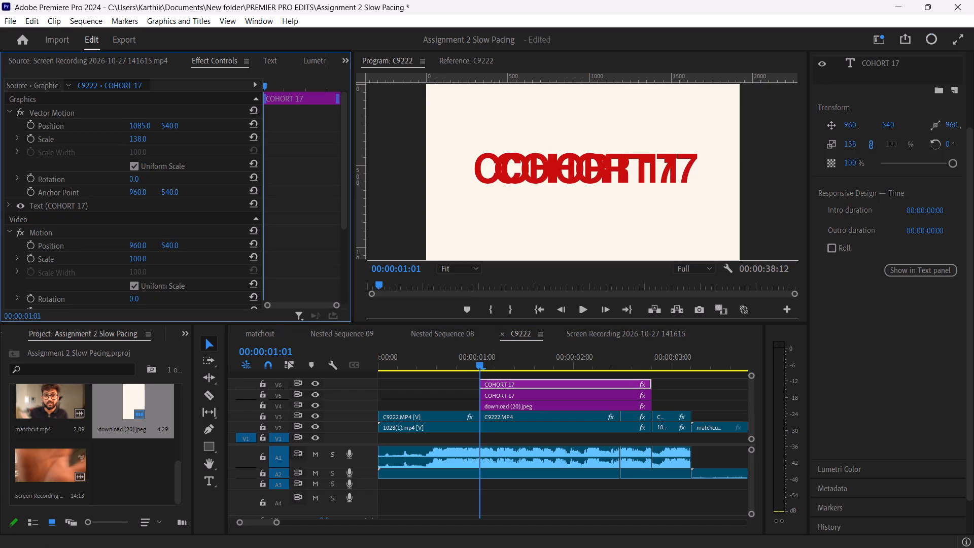
{"action": "left_click_drag", "start_coordinate": [215, 163], "coordinate": [168, 158]}
{"action": "left_click_drag", "start_coordinate": [165, 126], "coordinate": [319, 175]}
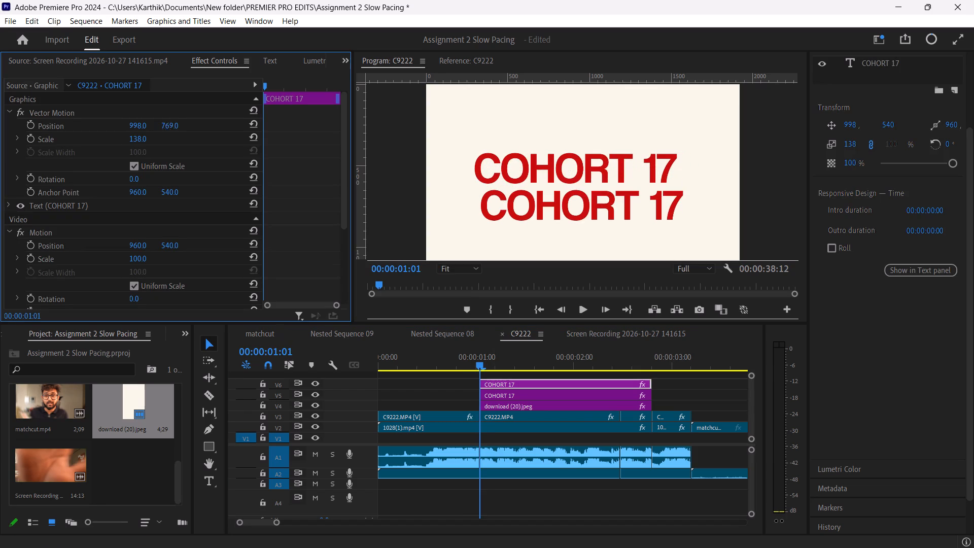
{"action": "left_click_drag", "start_coordinate": [319, 175], "coordinate": [317, 183]}
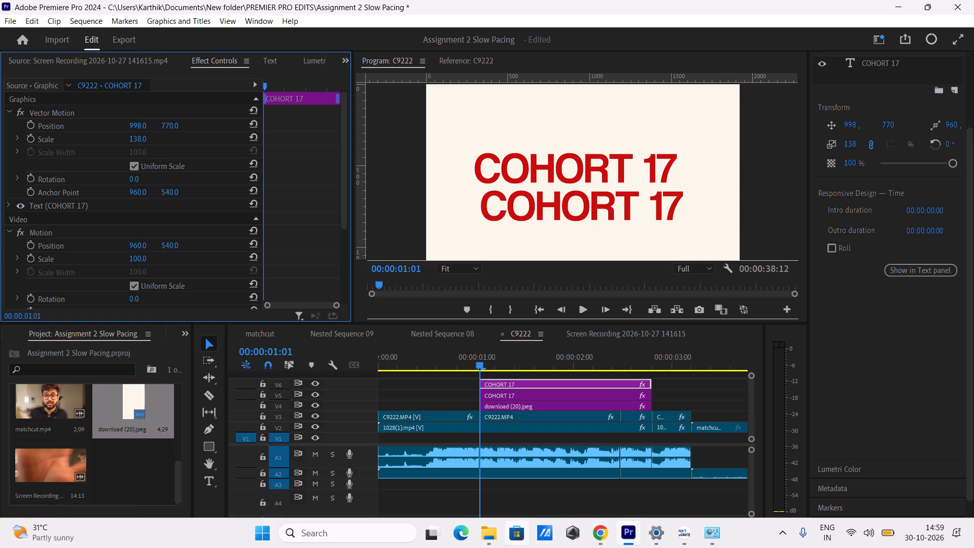
Set the vertical Vector Motion position of the V6 COHORT 17 copy to 302.0, placing it above the original.
{"action": "key", "text": "space"}
{"action": "key", "text": "space"}
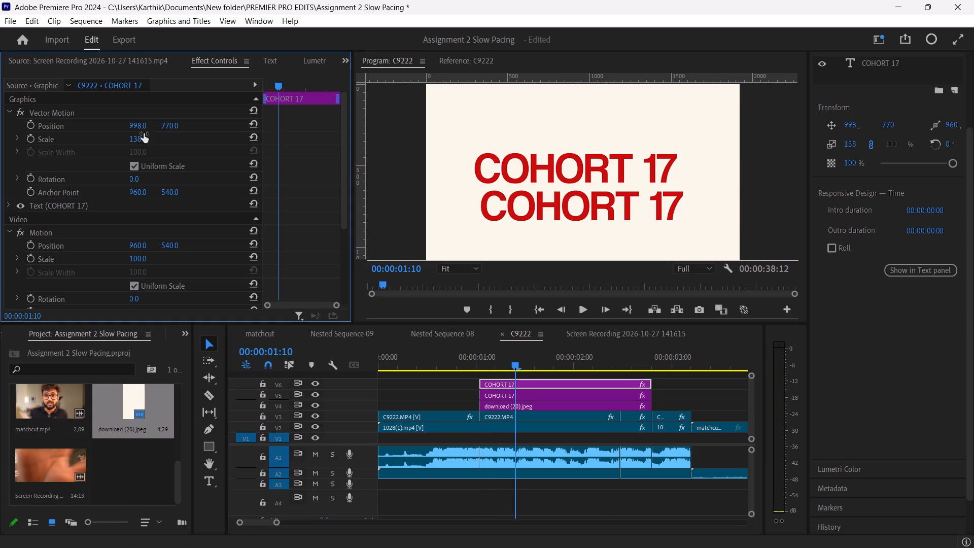
{"action": "left_click_drag", "start_coordinate": [169, 126], "coordinate": [10, 187]}
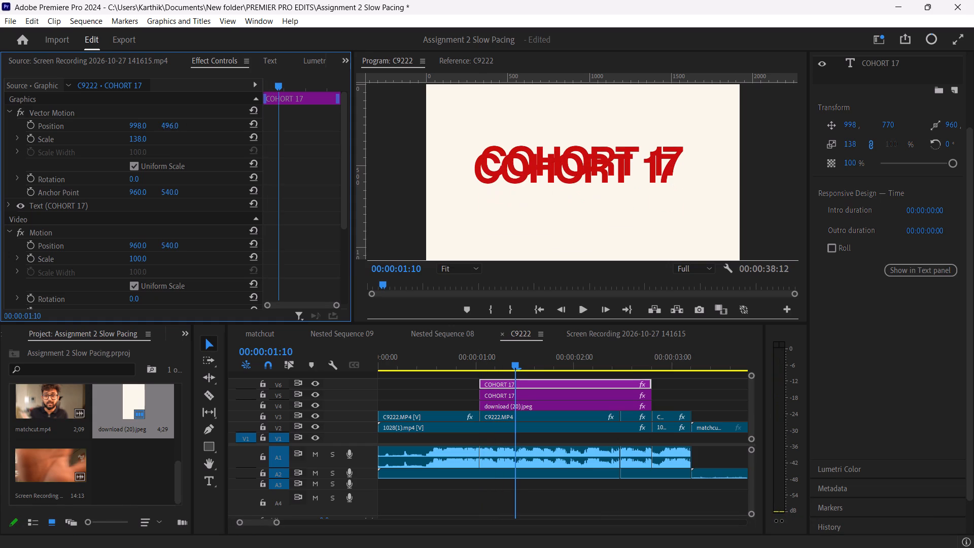
{"action": "left_click_drag", "start_coordinate": [10, 187], "coordinate": [94, 177]}
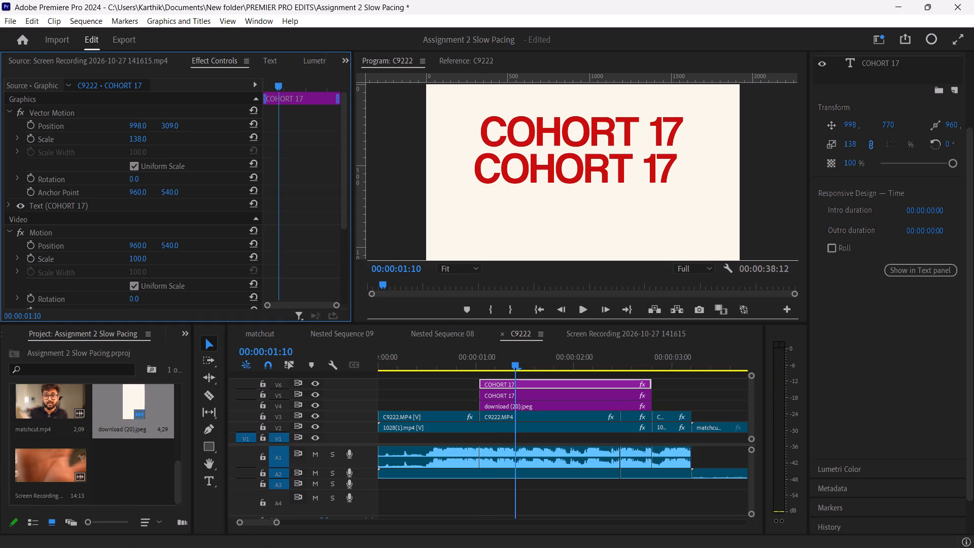
{"action": "left_click_drag", "start_coordinate": [94, 177], "coordinate": [94, 178]}
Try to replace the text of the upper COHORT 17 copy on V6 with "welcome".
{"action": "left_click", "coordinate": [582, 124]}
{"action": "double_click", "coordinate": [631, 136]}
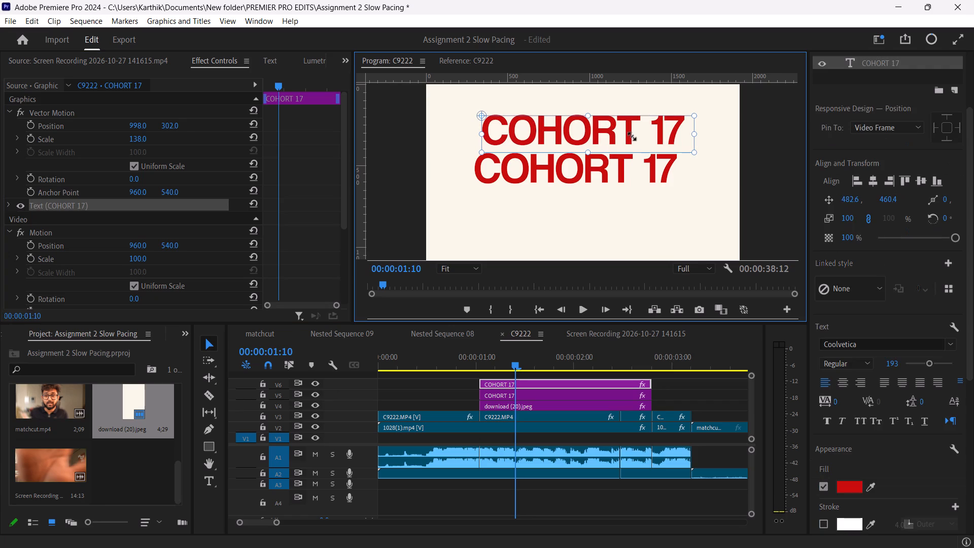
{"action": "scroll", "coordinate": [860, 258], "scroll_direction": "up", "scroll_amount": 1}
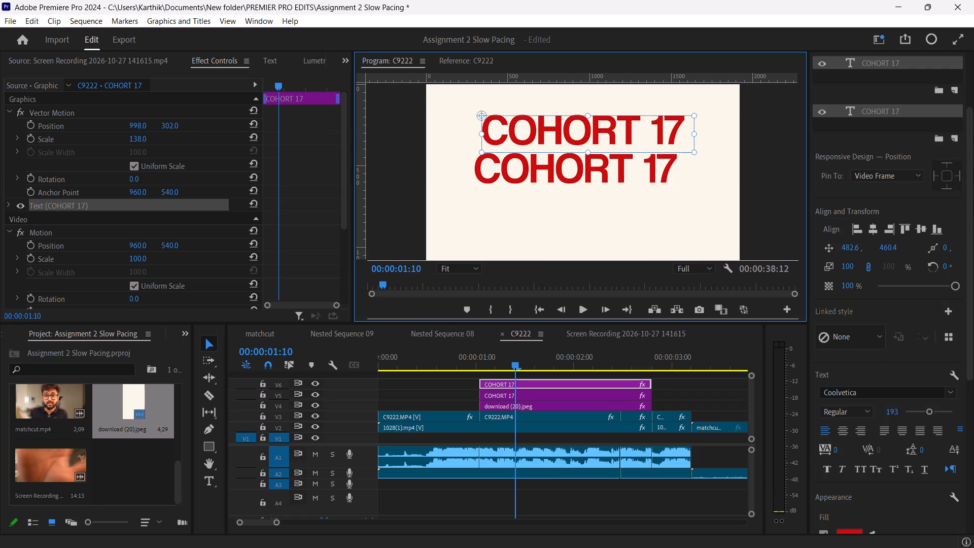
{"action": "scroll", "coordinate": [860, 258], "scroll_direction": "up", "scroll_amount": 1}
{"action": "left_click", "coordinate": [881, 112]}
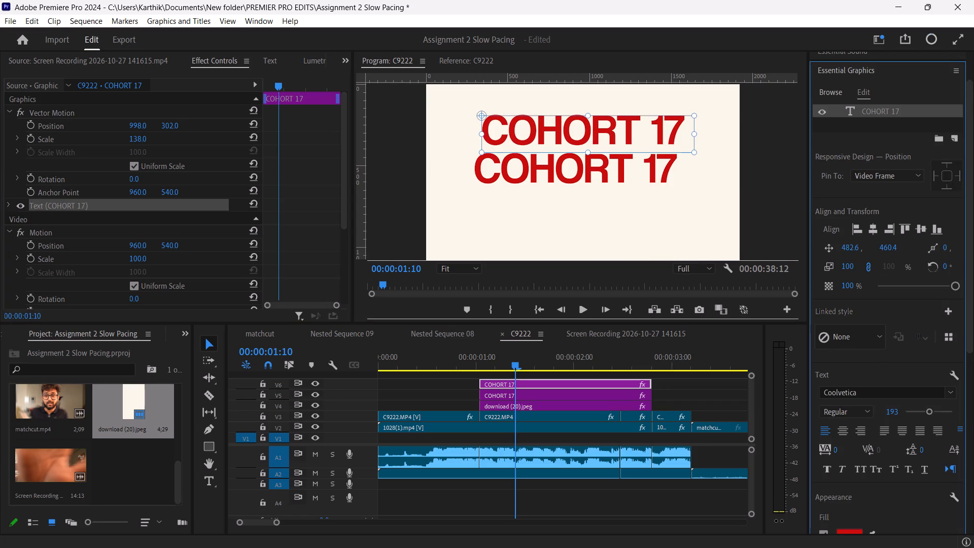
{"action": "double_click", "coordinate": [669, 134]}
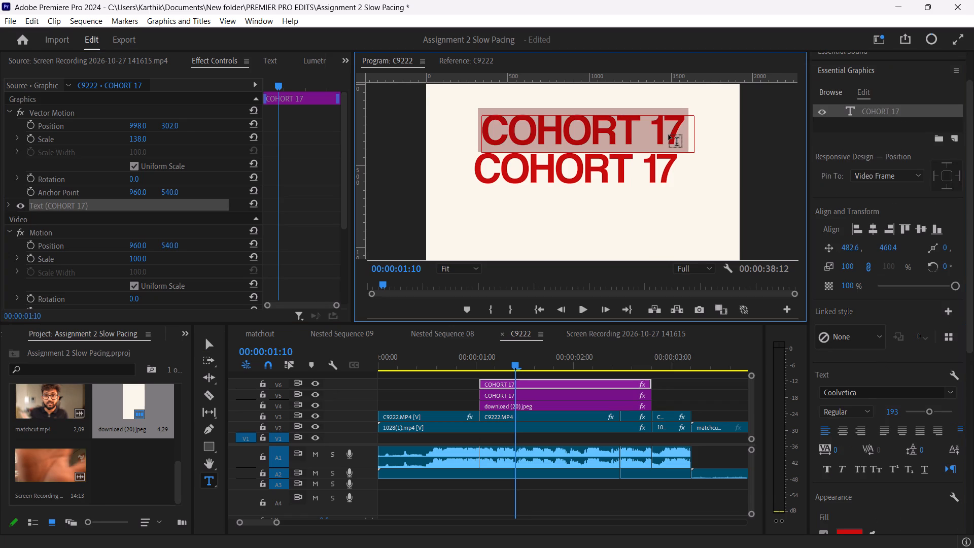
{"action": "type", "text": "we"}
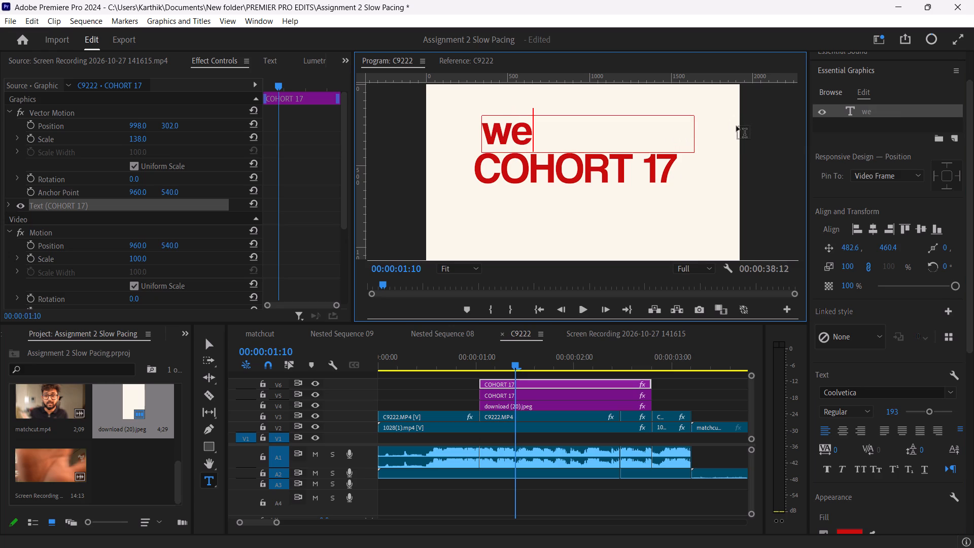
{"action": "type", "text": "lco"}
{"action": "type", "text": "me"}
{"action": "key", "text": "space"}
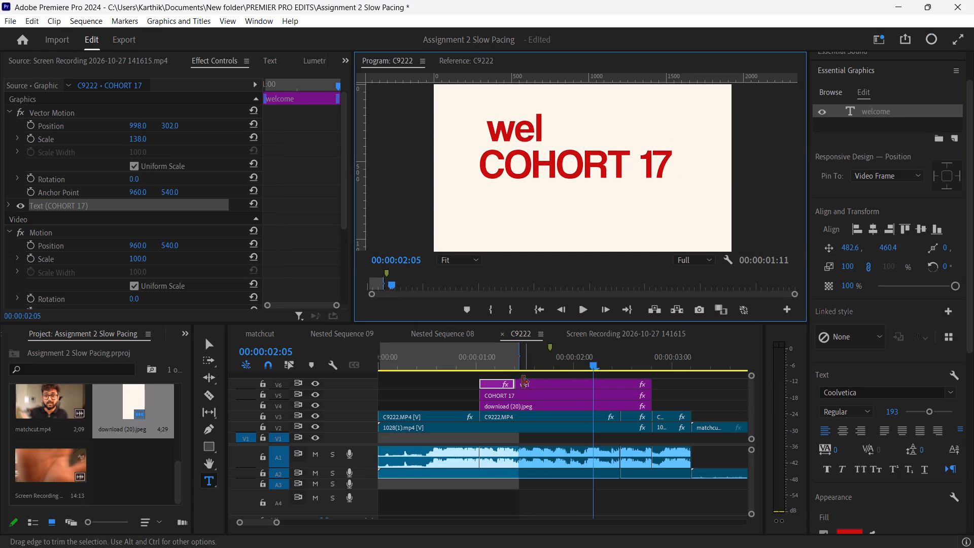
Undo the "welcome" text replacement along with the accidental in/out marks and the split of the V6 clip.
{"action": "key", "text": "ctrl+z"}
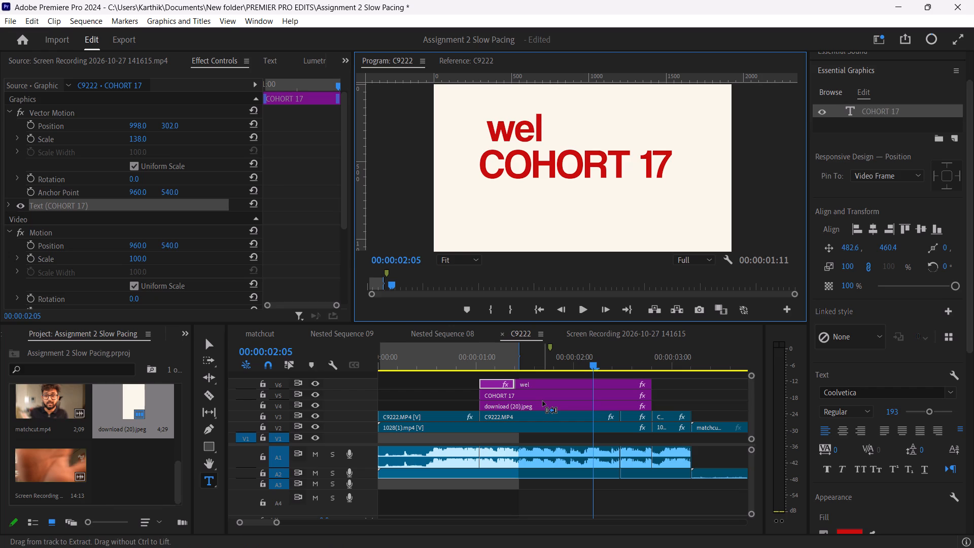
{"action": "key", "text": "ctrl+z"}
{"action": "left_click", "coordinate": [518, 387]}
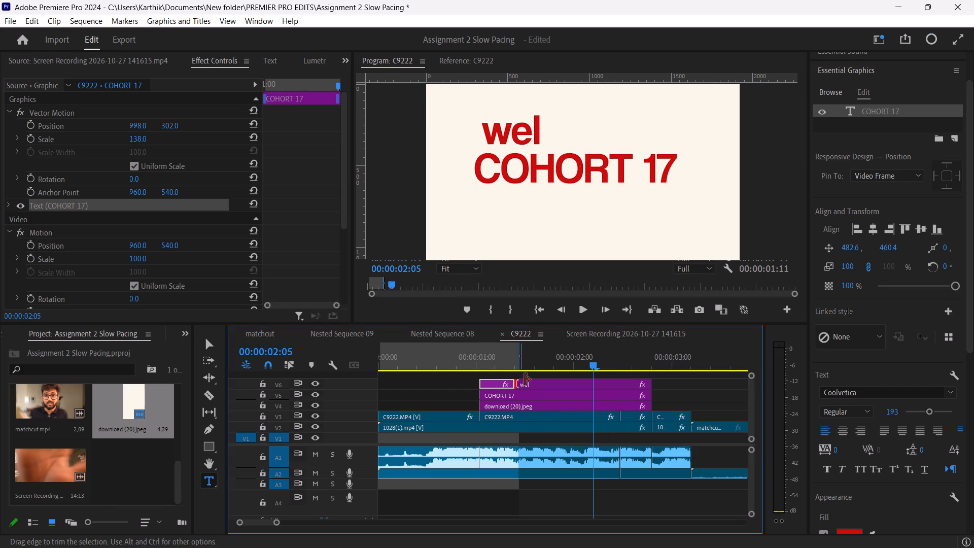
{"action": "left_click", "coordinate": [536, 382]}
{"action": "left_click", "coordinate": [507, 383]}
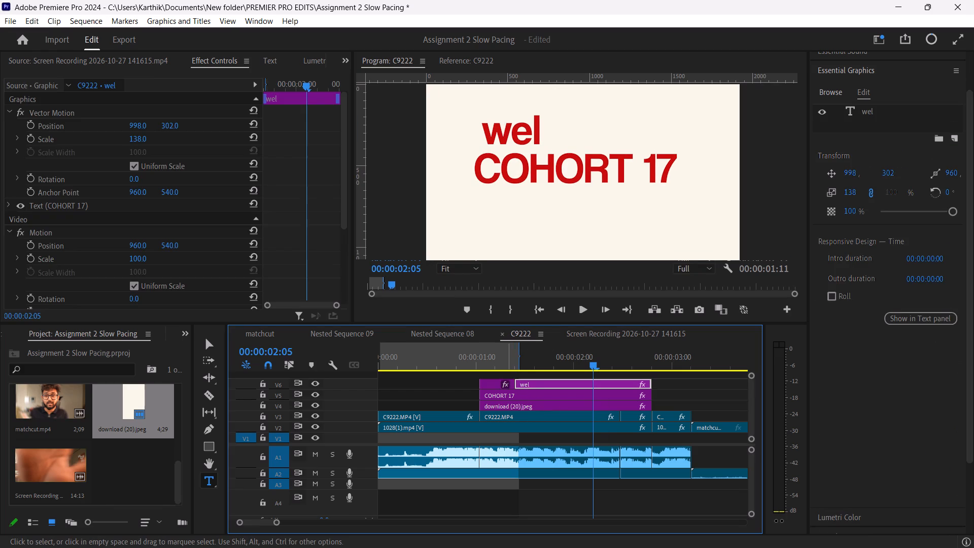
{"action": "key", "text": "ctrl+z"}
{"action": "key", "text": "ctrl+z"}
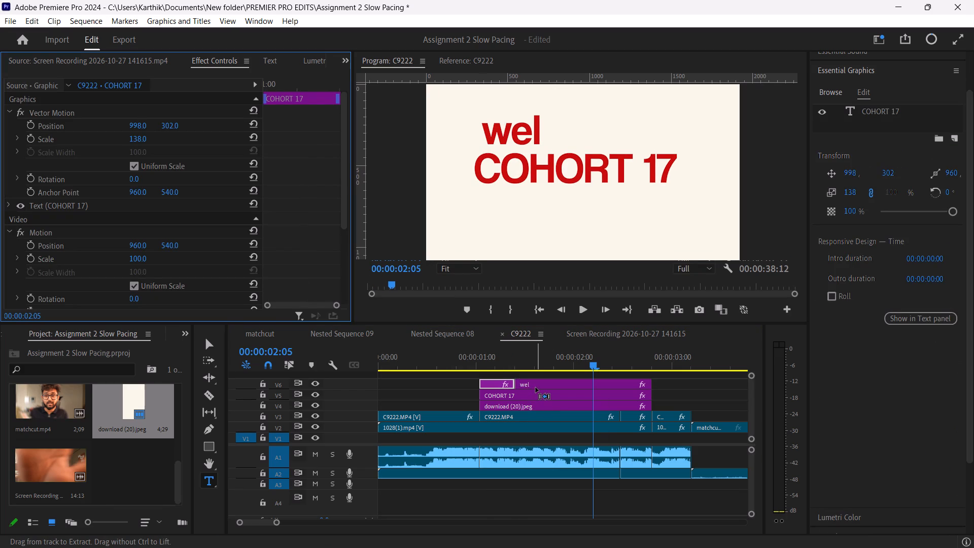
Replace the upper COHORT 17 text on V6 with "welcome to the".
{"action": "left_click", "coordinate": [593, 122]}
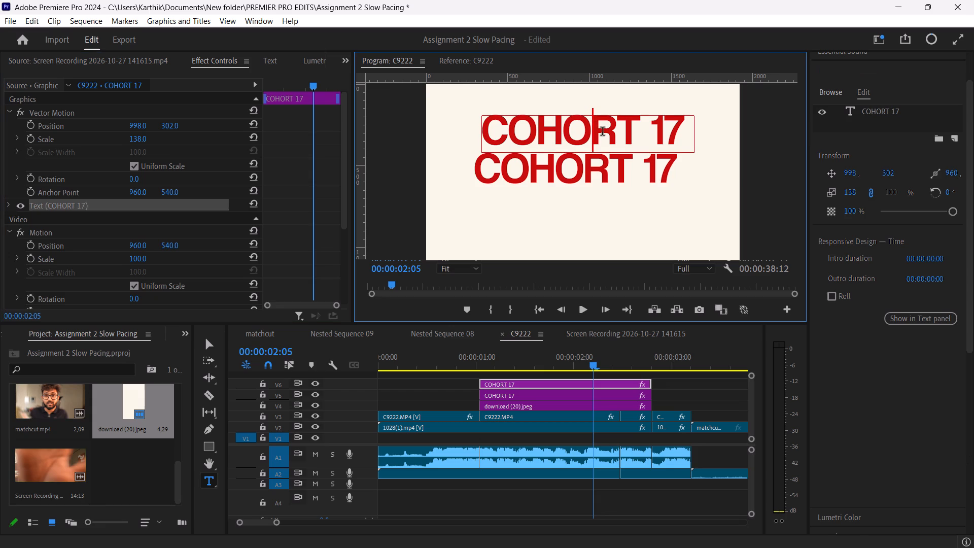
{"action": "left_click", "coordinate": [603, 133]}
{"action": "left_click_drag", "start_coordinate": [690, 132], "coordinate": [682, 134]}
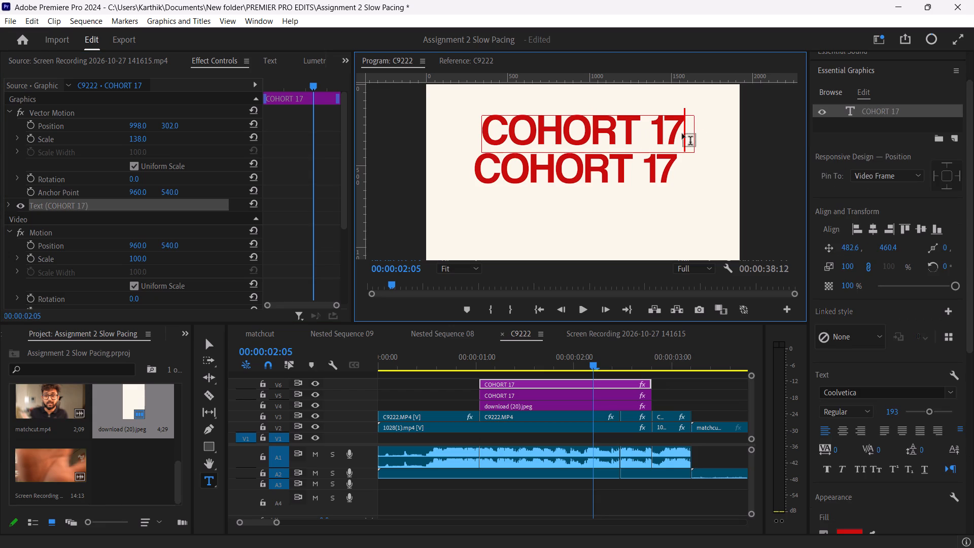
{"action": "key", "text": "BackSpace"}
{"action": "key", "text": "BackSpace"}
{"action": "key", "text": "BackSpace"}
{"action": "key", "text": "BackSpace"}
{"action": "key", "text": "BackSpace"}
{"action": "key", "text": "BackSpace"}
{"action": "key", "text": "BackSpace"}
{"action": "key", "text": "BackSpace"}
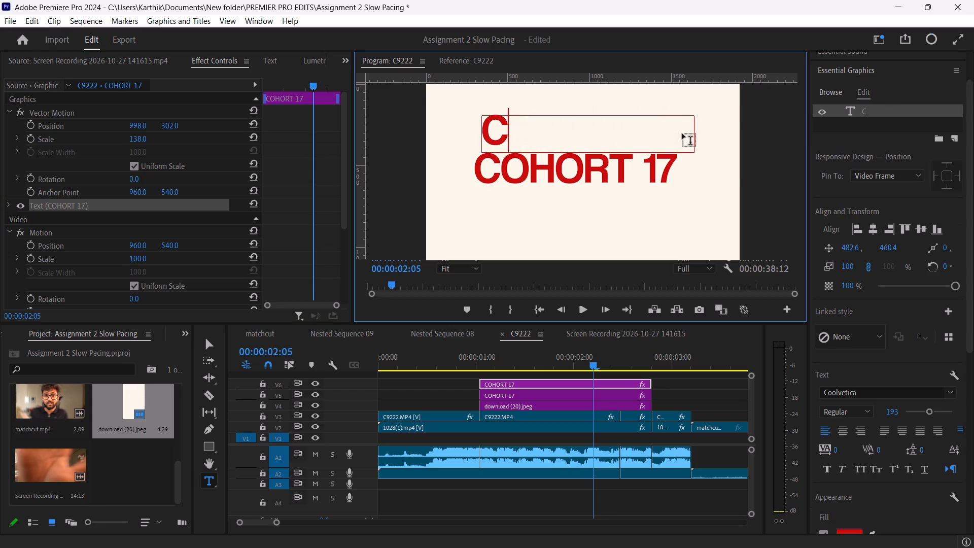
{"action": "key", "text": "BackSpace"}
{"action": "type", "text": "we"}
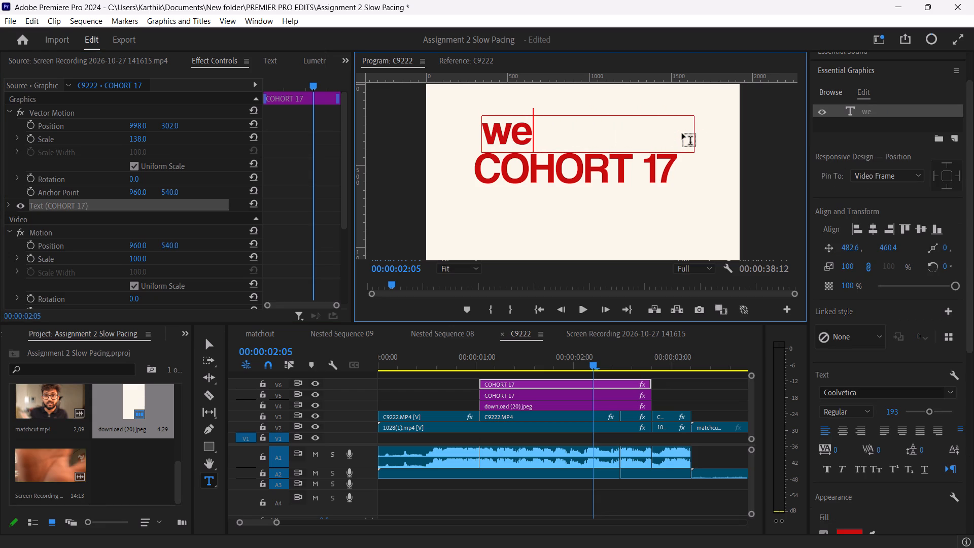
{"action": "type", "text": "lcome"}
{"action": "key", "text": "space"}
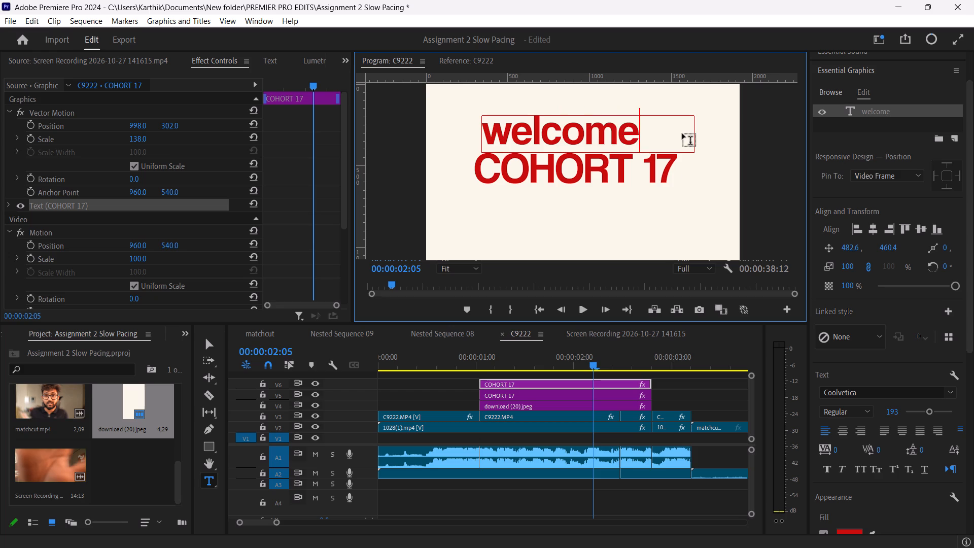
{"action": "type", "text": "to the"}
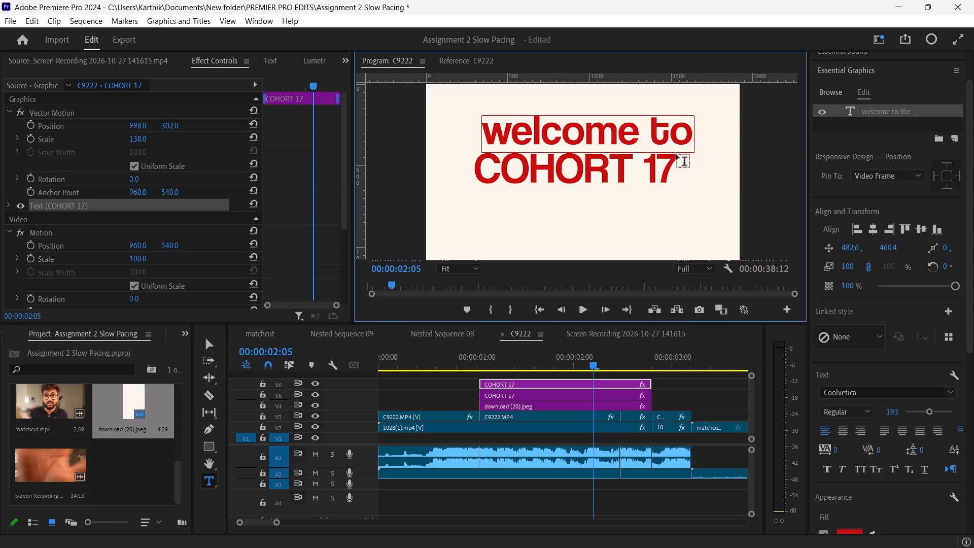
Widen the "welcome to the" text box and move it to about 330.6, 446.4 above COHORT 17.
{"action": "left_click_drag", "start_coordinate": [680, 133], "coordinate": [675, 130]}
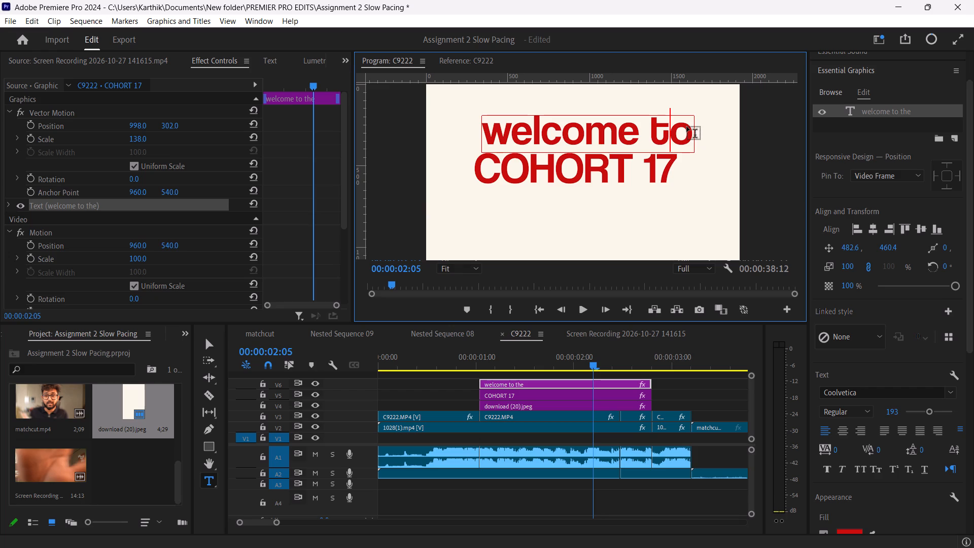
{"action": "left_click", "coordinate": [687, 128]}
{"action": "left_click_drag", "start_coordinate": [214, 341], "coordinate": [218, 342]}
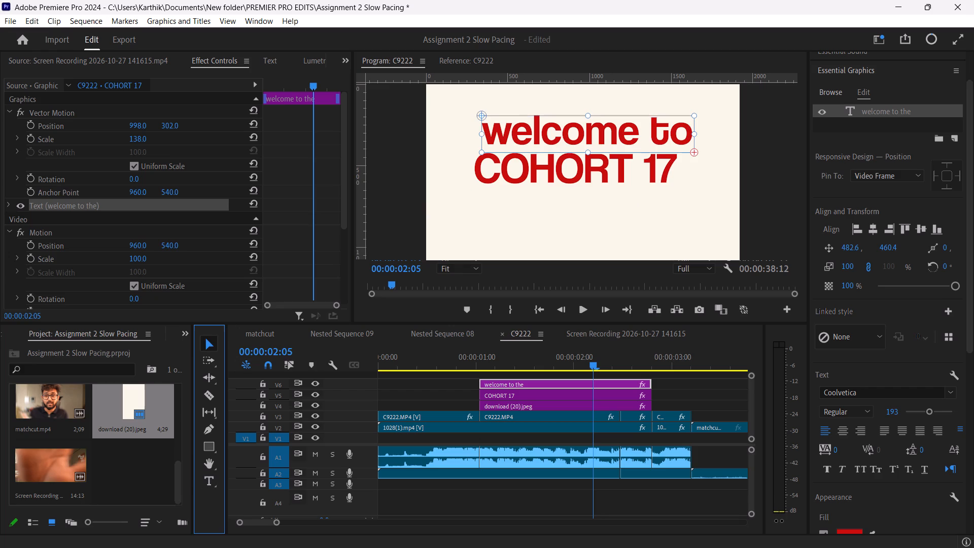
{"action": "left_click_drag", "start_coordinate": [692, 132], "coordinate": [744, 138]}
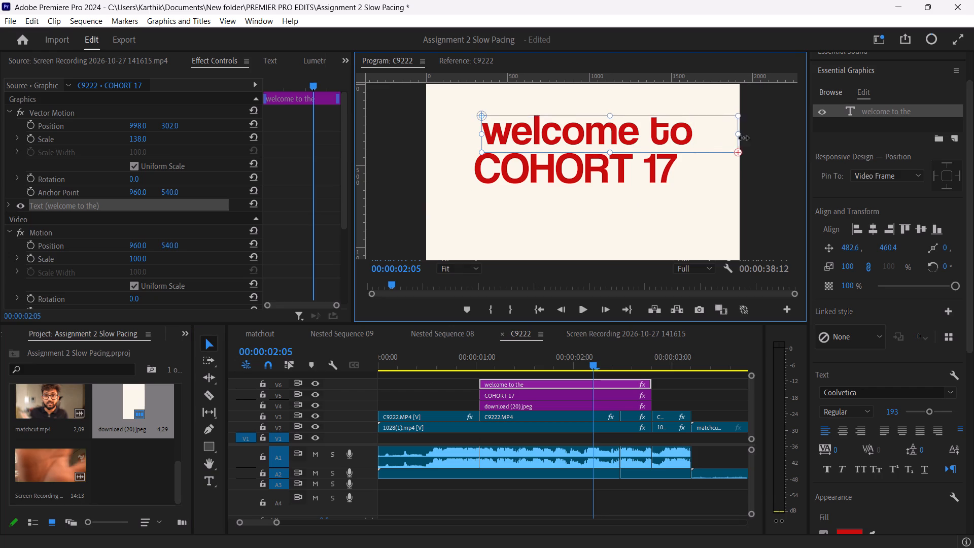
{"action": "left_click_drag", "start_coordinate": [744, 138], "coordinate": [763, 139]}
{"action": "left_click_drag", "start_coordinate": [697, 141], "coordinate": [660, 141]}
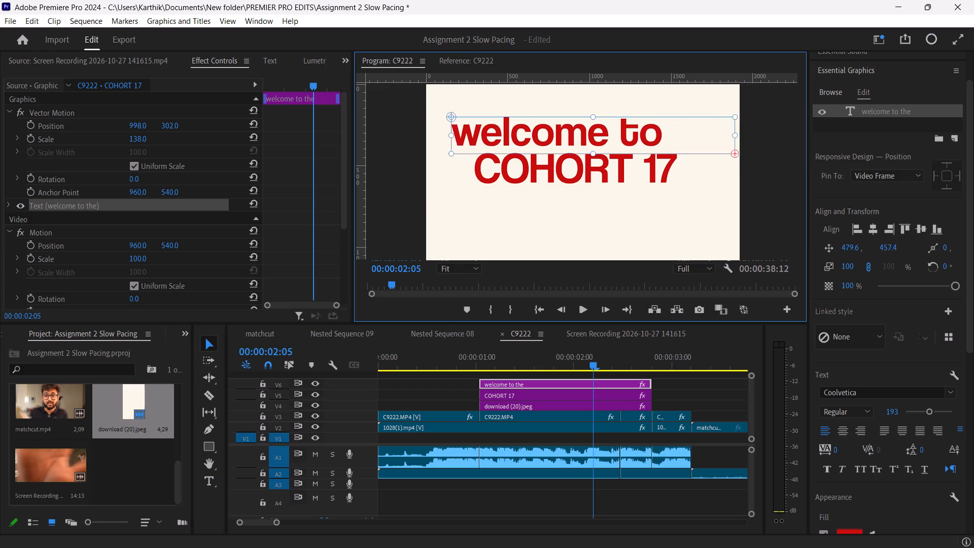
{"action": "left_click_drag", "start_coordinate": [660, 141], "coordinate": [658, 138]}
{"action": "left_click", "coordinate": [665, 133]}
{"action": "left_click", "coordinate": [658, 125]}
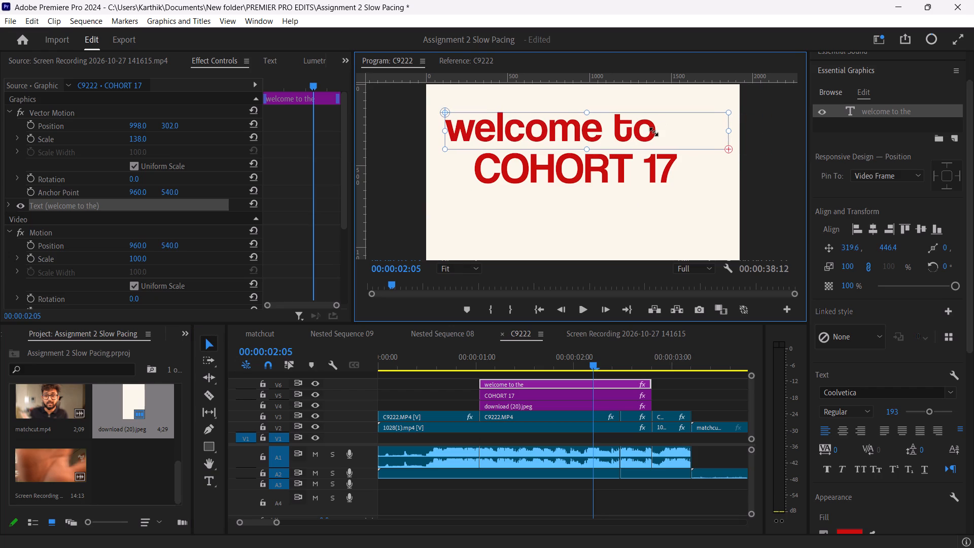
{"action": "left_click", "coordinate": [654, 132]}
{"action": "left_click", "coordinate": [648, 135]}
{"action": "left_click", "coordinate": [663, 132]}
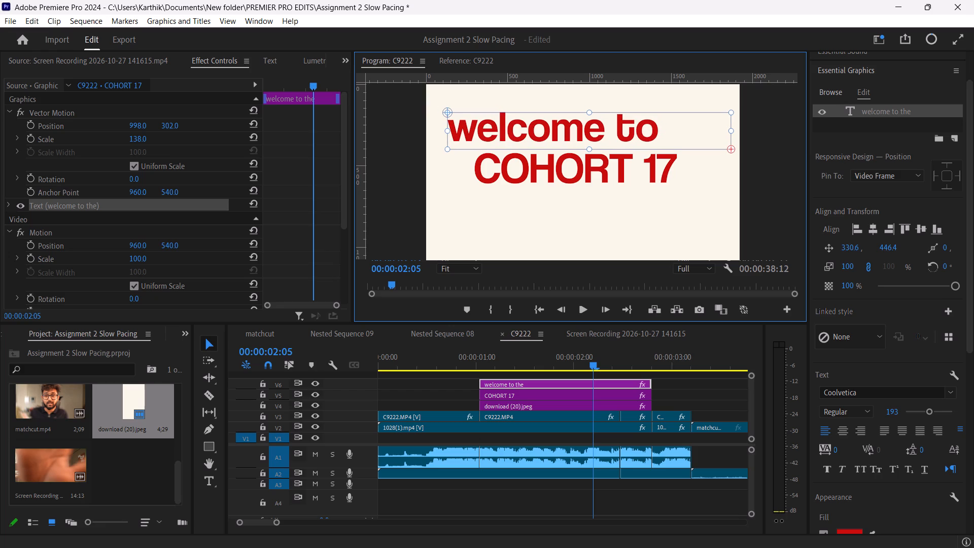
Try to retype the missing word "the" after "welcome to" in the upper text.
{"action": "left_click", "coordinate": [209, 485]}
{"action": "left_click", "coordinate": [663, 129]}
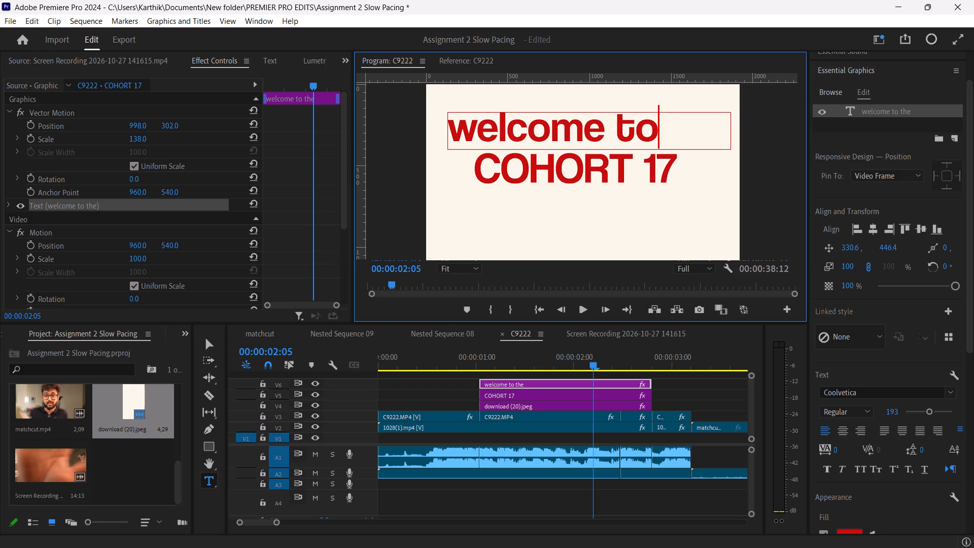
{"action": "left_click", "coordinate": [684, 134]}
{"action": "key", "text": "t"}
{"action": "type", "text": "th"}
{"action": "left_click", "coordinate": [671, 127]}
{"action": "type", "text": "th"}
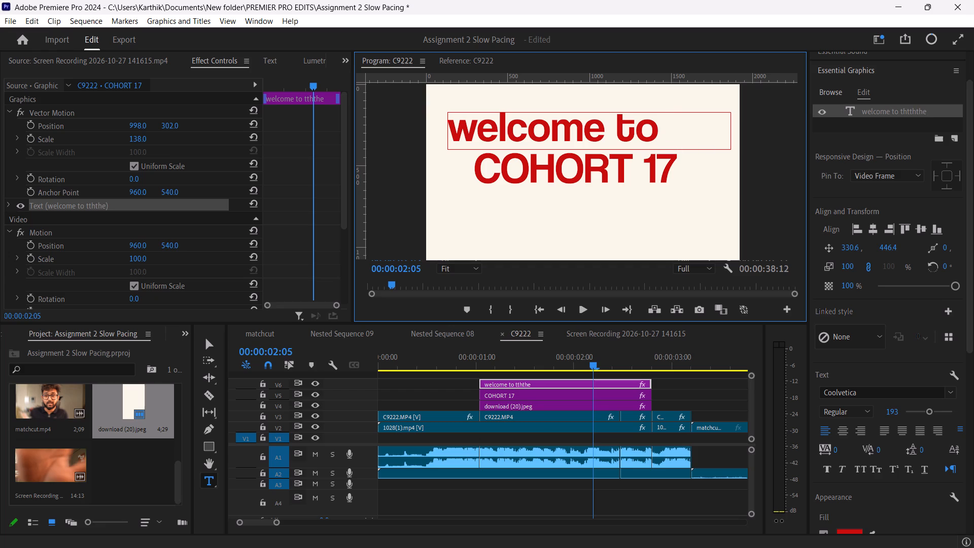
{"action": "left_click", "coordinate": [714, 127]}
Clear the "welcome to" text layer from the V6 graphic.
{"action": "left_click", "coordinate": [937, 109]}
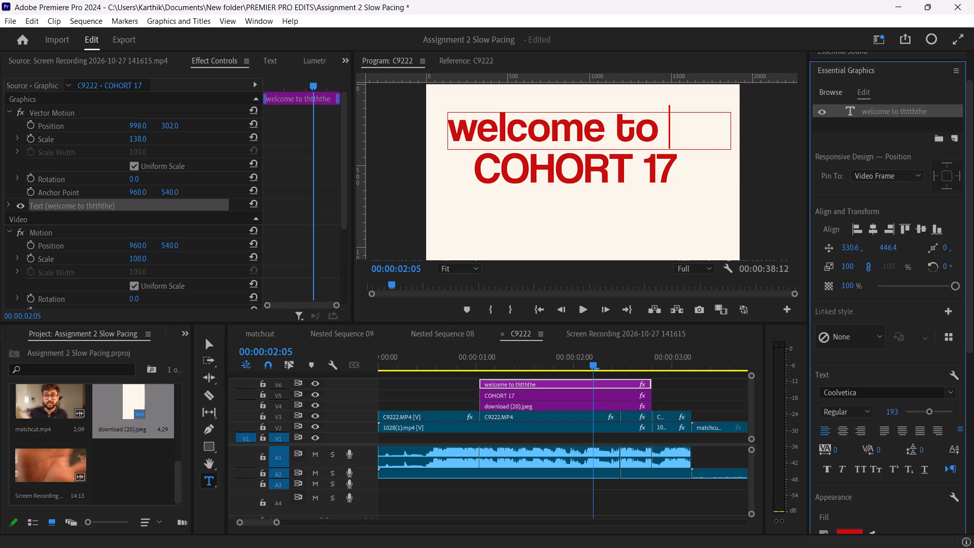
{"action": "triple_click", "coordinate": [925, 112]}
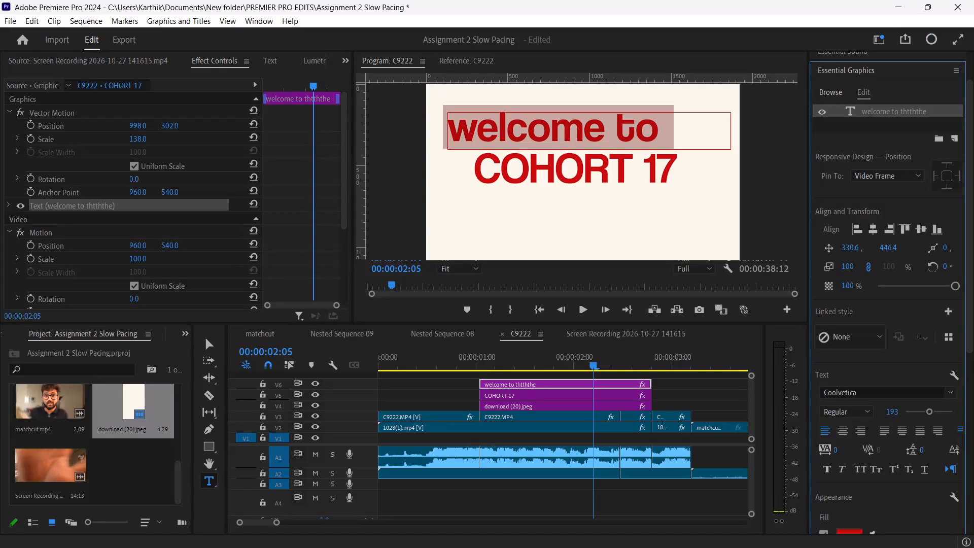
{"action": "left_click", "coordinate": [925, 112]}
{"action": "right_click", "coordinate": [925, 112]}
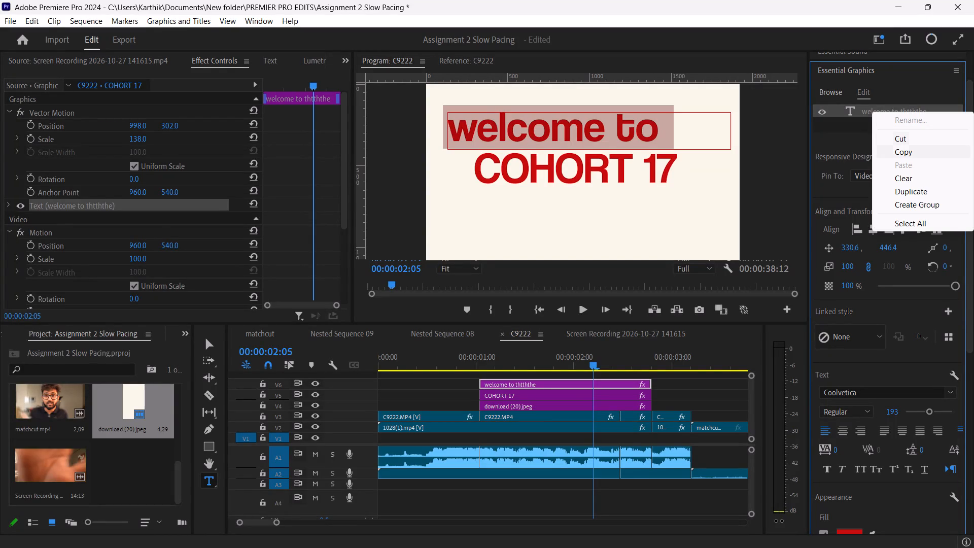
{"action": "left_click", "coordinate": [916, 172]}
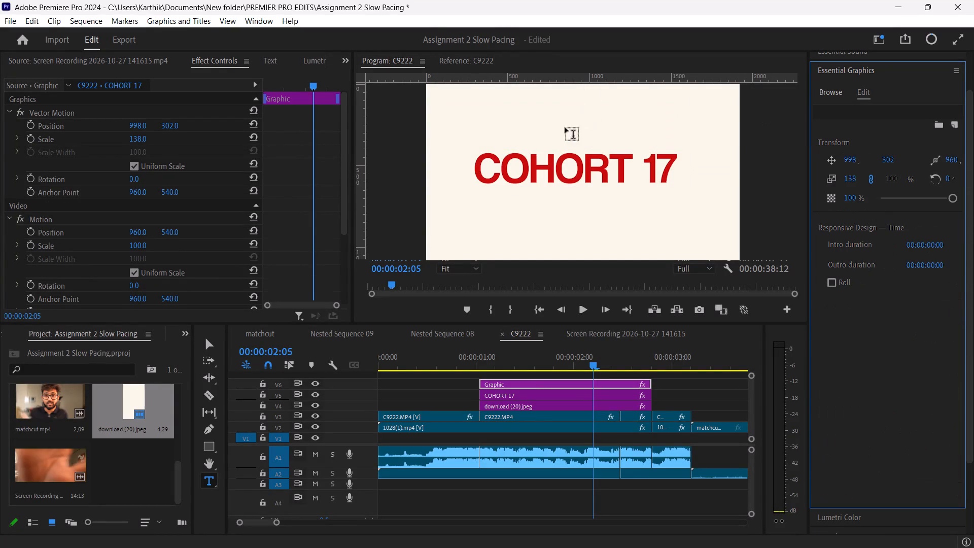
Add a new text layer reading "welcome to the" above COHORT 17 in the V6 graphic.
{"action": "left_click", "coordinate": [485, 135]}
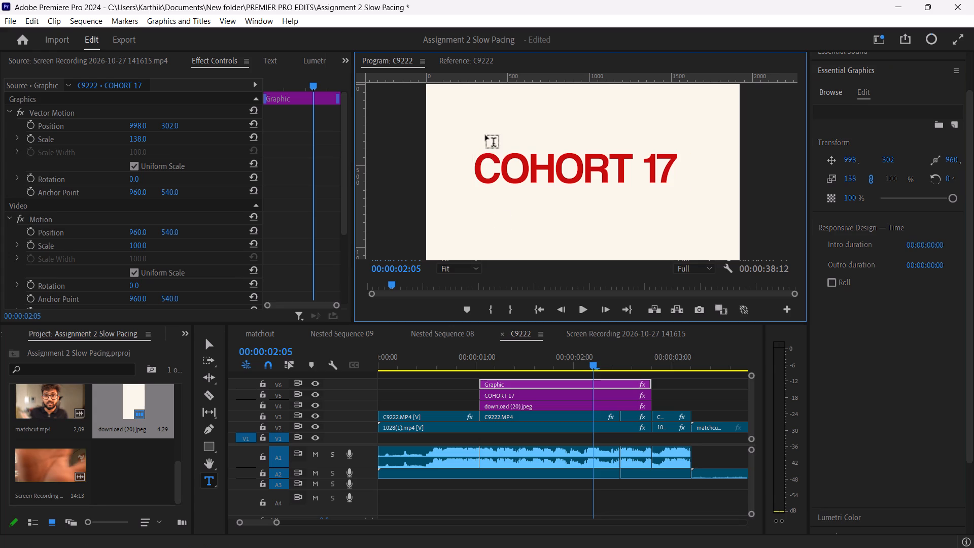
{"action": "type", "text": "we"}
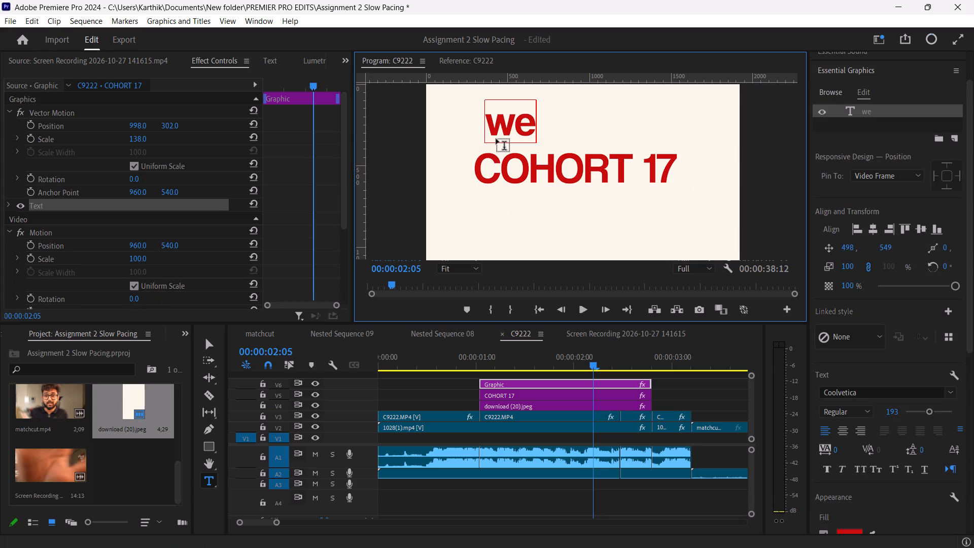
{"action": "type", "text": "lcome t"}
{"action": "type", "text": "o th"}
{"action": "key", "text": "e"}
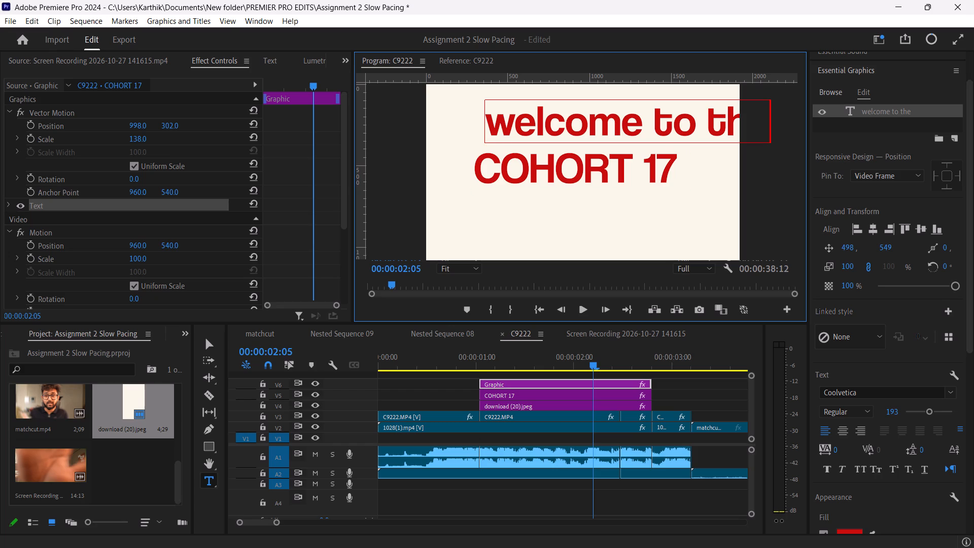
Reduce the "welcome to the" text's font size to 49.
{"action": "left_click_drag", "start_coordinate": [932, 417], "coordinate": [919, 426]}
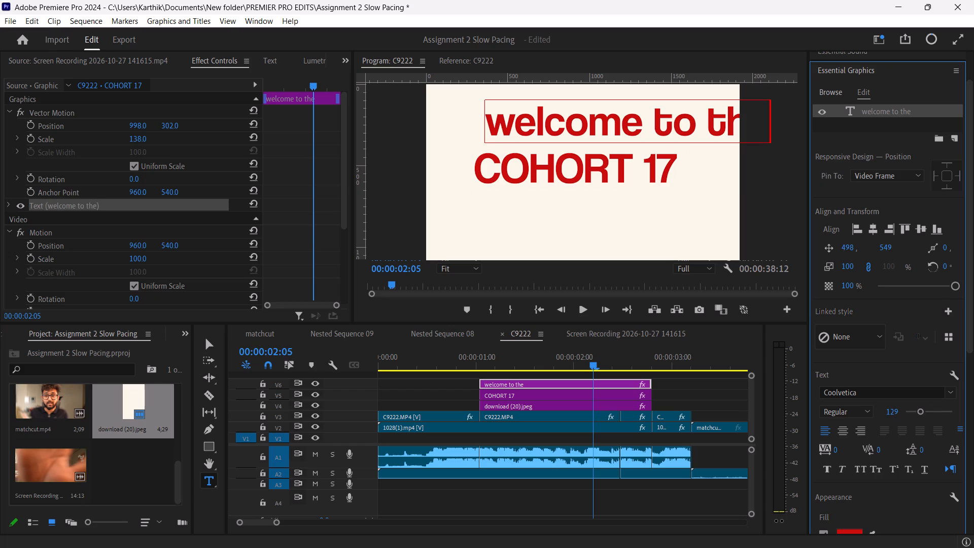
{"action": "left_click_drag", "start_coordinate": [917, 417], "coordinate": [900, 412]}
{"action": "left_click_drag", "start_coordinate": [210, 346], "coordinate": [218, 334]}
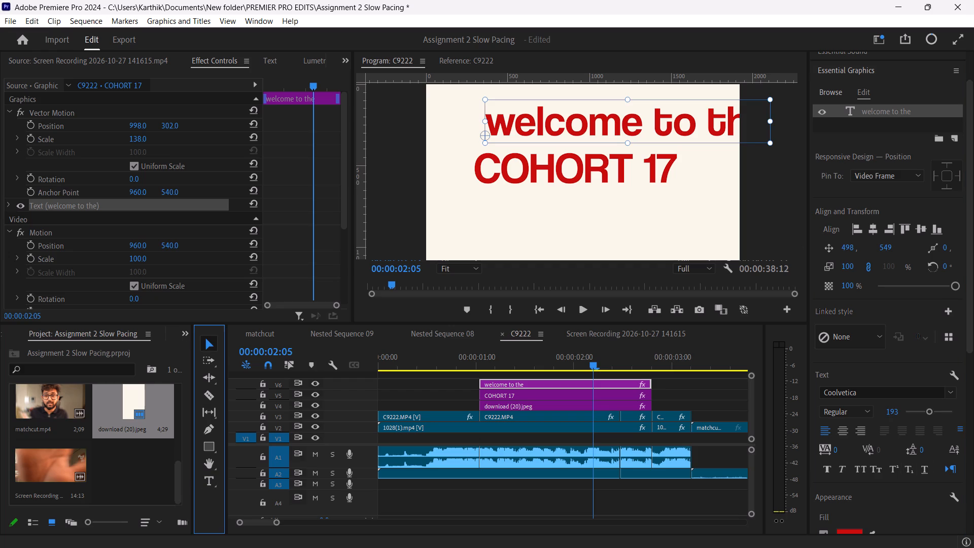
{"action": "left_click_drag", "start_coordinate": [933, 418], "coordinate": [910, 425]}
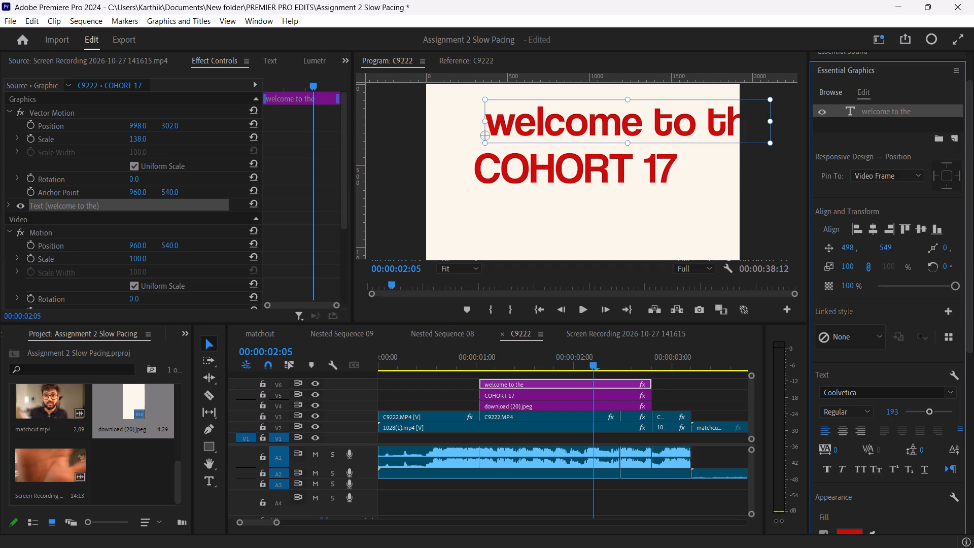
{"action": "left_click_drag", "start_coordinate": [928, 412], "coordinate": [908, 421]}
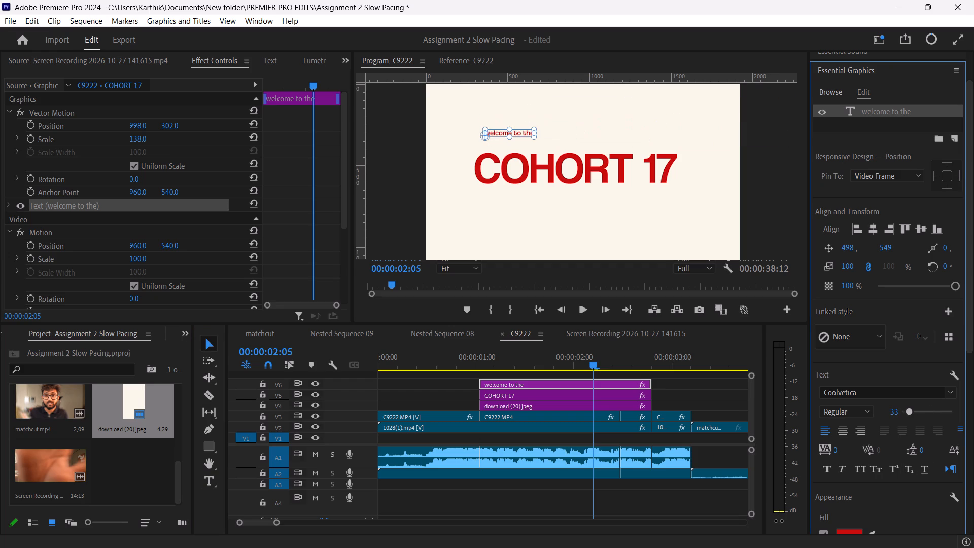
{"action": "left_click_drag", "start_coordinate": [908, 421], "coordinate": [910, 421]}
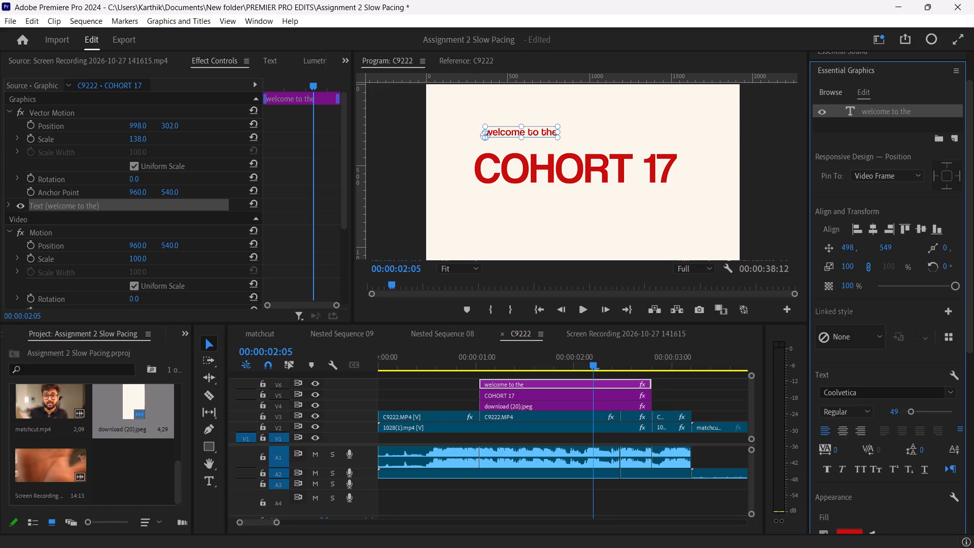
Capitalise the first letter so the upper text reads "Welcome to the", and remove the stray empty text layer.
{"action": "left_click", "coordinate": [503, 130]}
{"action": "left_click", "coordinate": [503, 130]}
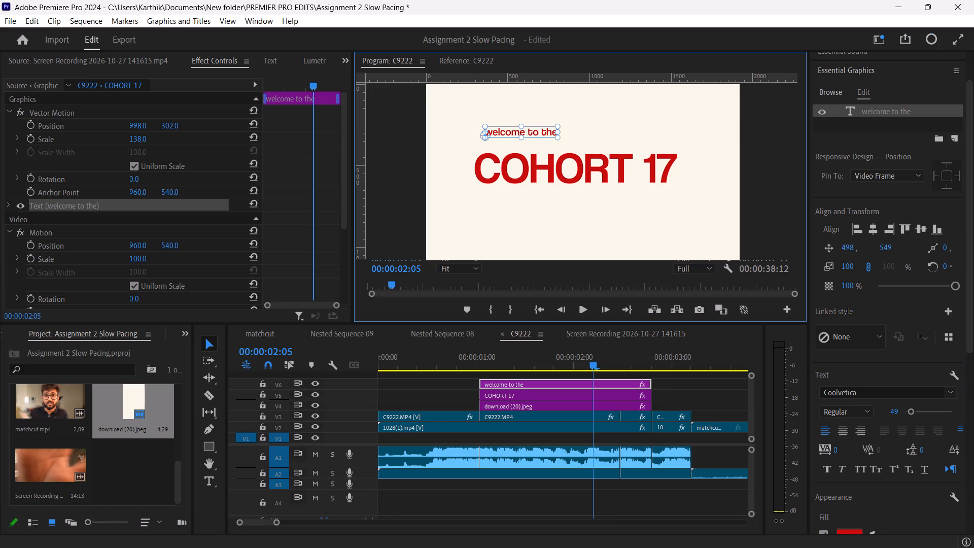
{"action": "left_click", "coordinate": [492, 126]}
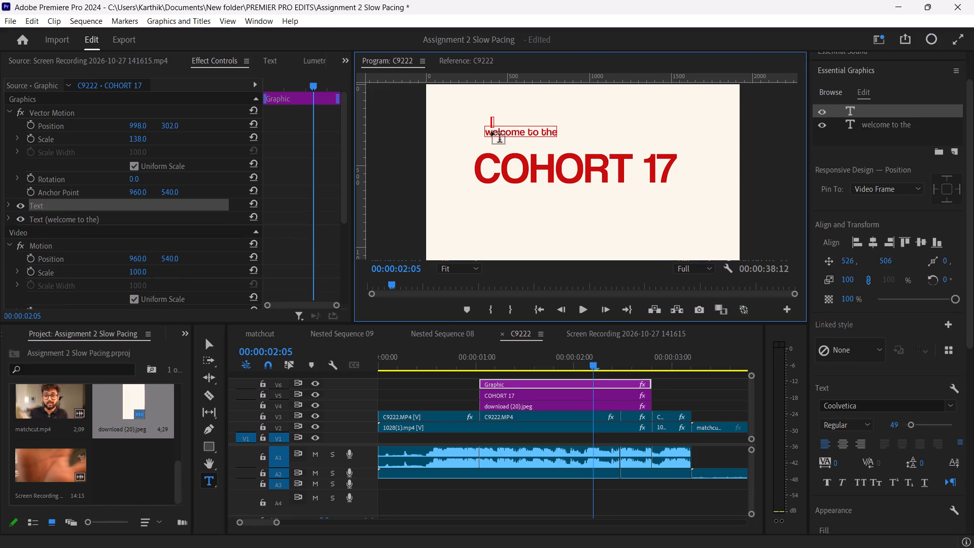
{"action": "left_click", "coordinate": [492, 133]}
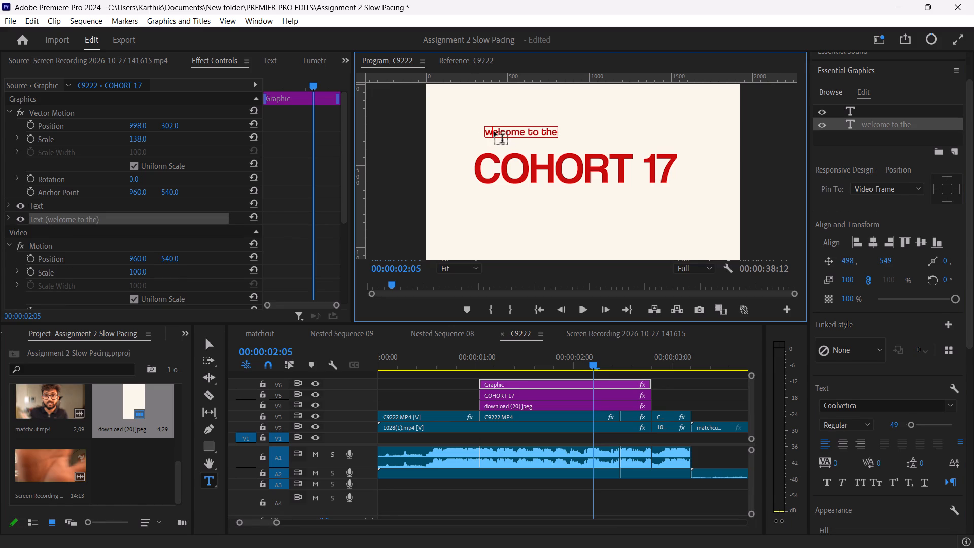
{"action": "key", "text": "BackSpace"}
{"action": "key", "text": "shift+w"}
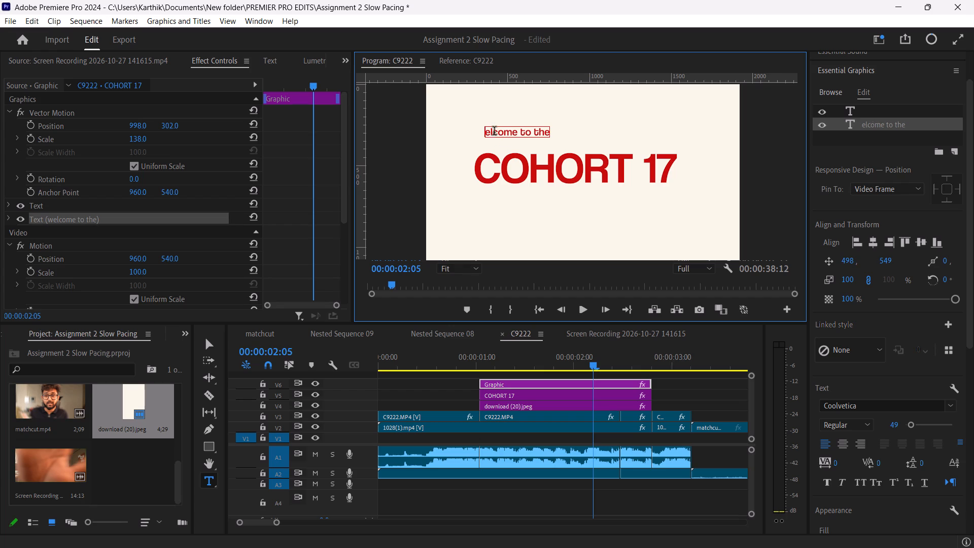
{"action": "right_click", "coordinate": [865, 113]}
{"action": "left_click", "coordinate": [893, 137]}
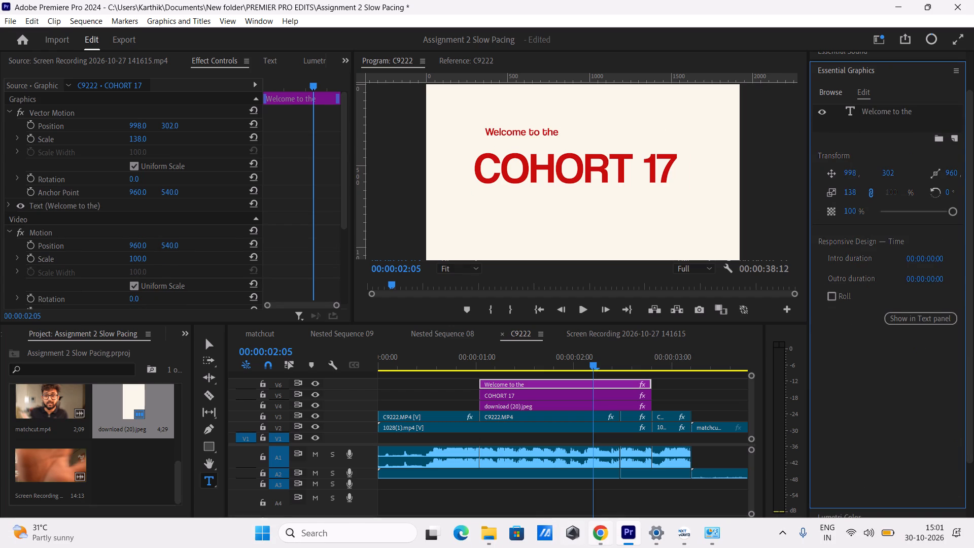
Switch to Chrome and review how the YouTube tutorial positions the smaller line against the main word.
{"action": "left_click", "coordinate": [594, 538]}
{"action": "left_click", "coordinate": [411, 294]}
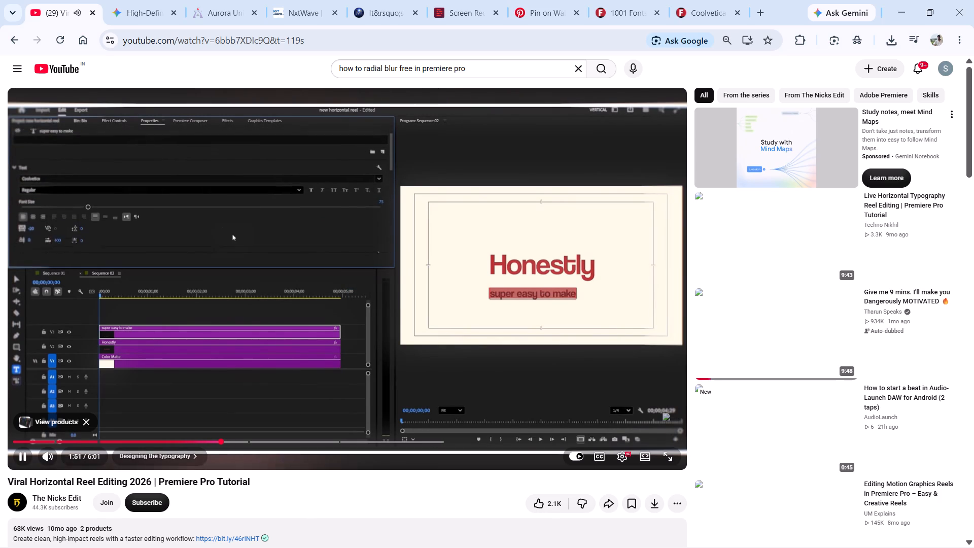
{"action": "left_click", "coordinate": [516, 273]}
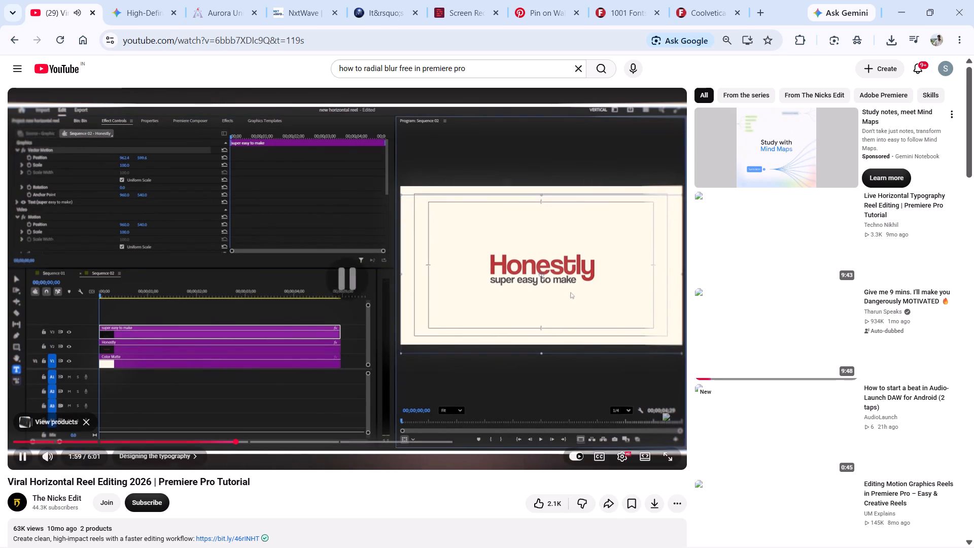
{"action": "left_click", "coordinate": [616, 532]}
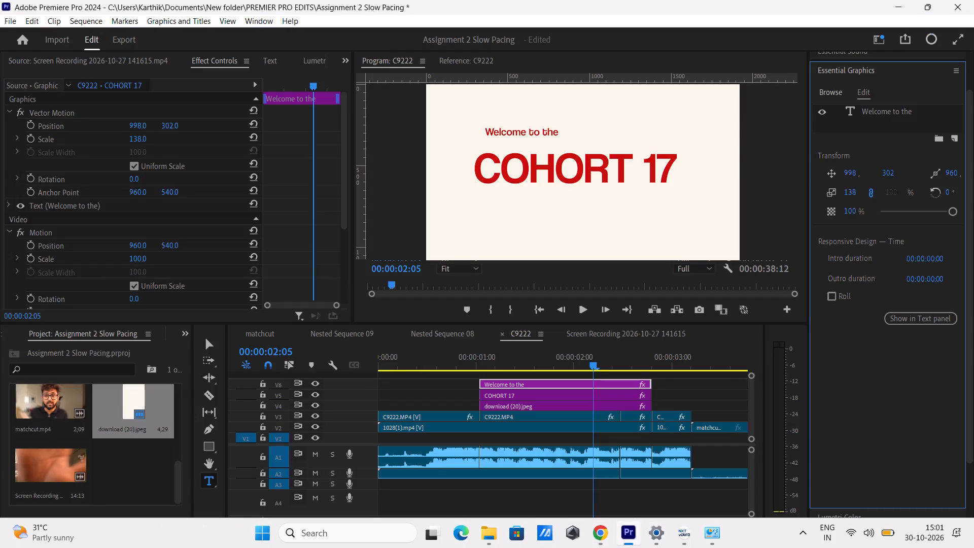
In Premiere Pro, move the "Welcome to the" text to about 467, 594, just above the start of COHORT 17.
{"action": "left_click", "coordinate": [501, 127]}
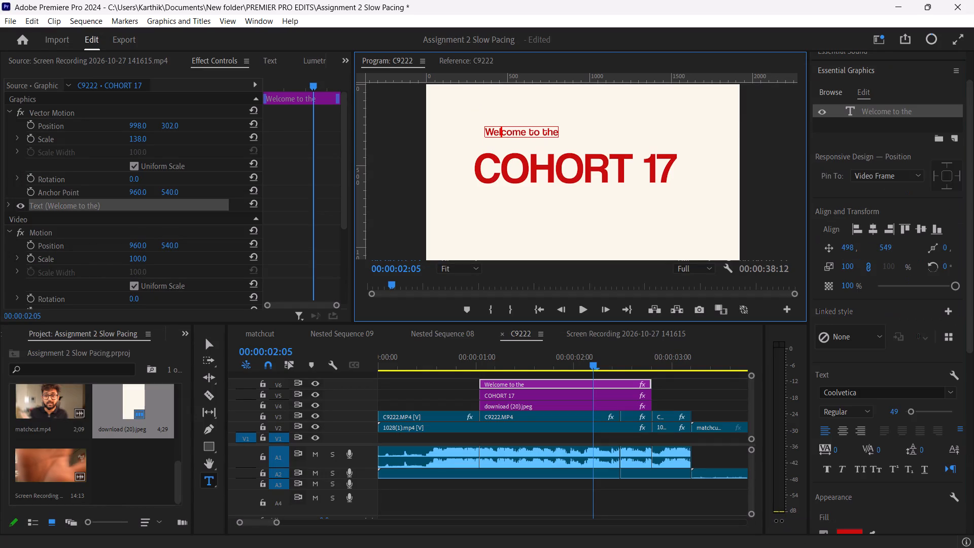
{"action": "left_click", "coordinate": [213, 349]}
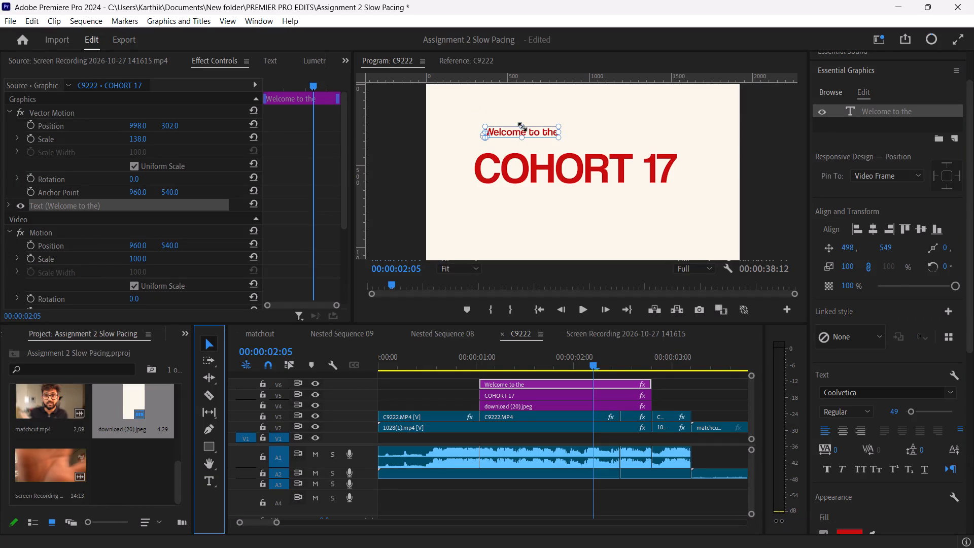
{"action": "left_click_drag", "start_coordinate": [541, 132], "coordinate": [554, 150]}
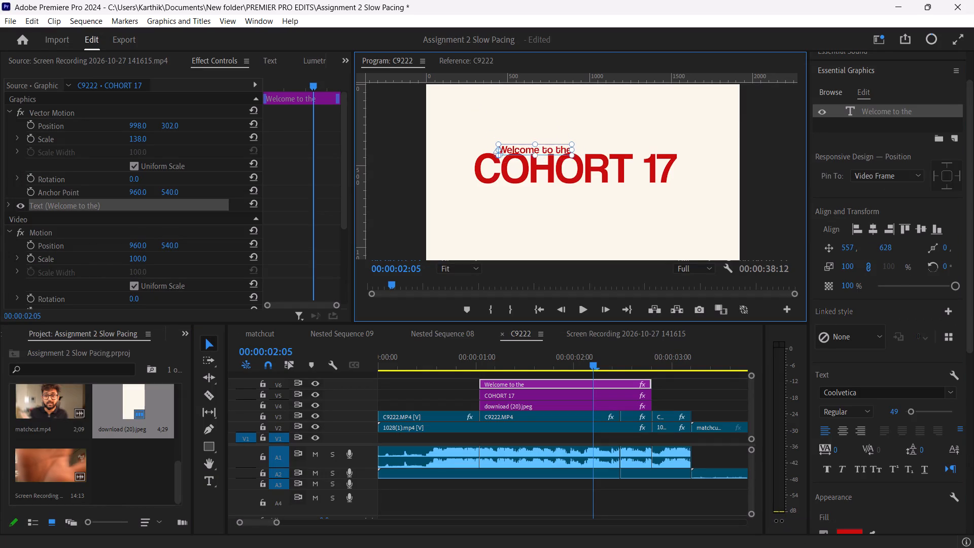
{"action": "left_click_drag", "start_coordinate": [554, 150], "coordinate": [535, 138]}
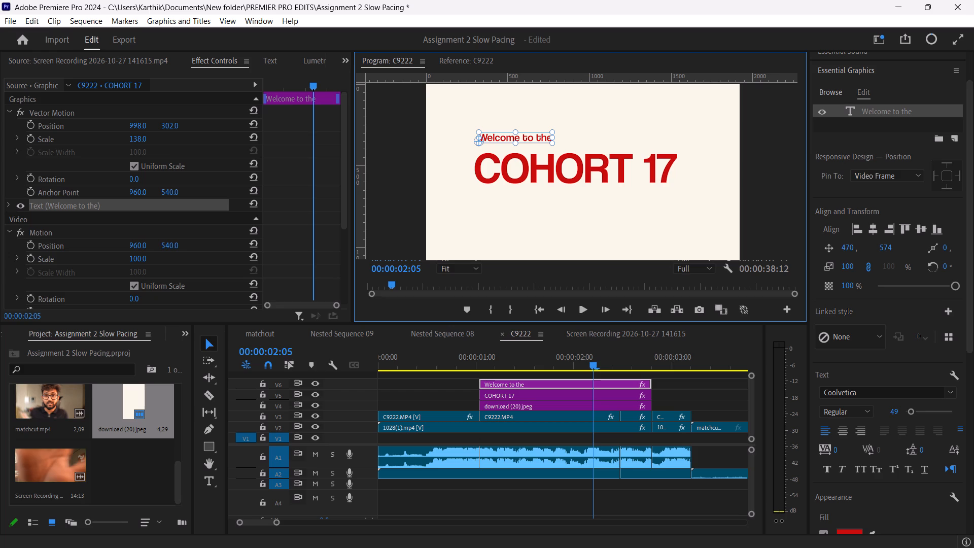
{"action": "left_click_drag", "start_coordinate": [535, 138], "coordinate": [534, 142]}
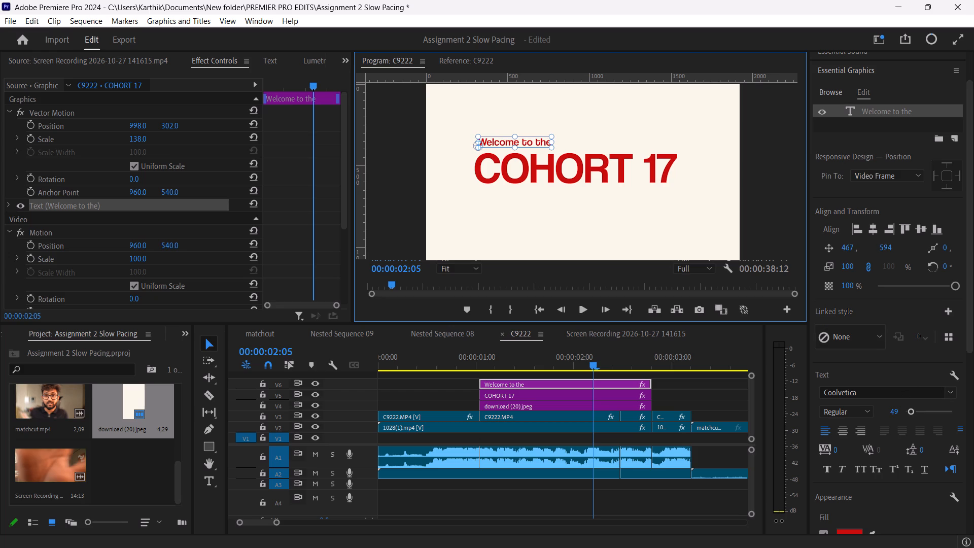
Enlarge the "Welcome to the" text to a font size of 75.
{"action": "left_click_drag", "start_coordinate": [917, 413], "coordinate": [918, 419]}
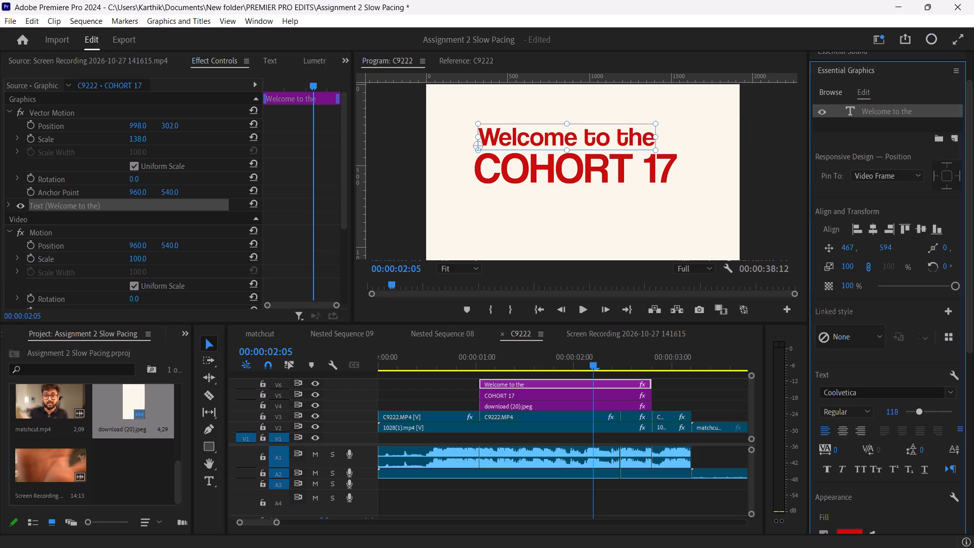
{"action": "left_click_drag", "start_coordinate": [918, 419], "coordinate": [918, 419]}
{"action": "left_click_drag", "start_coordinate": [898, 413], "coordinate": [907, 415]}
{"action": "left_click_drag", "start_coordinate": [895, 415], "coordinate": [889, 422]}
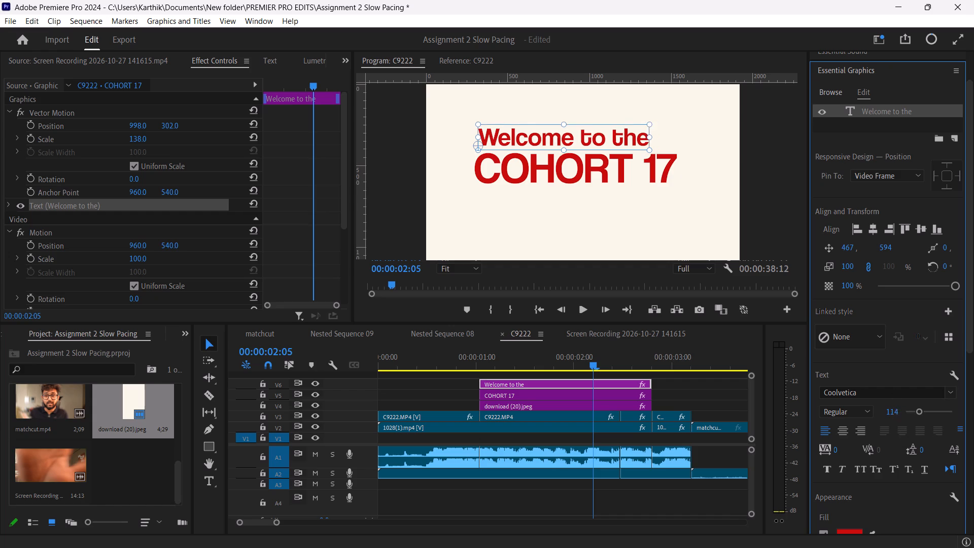
{"action": "left_click_drag", "start_coordinate": [889, 422], "coordinate": [935, 440]}
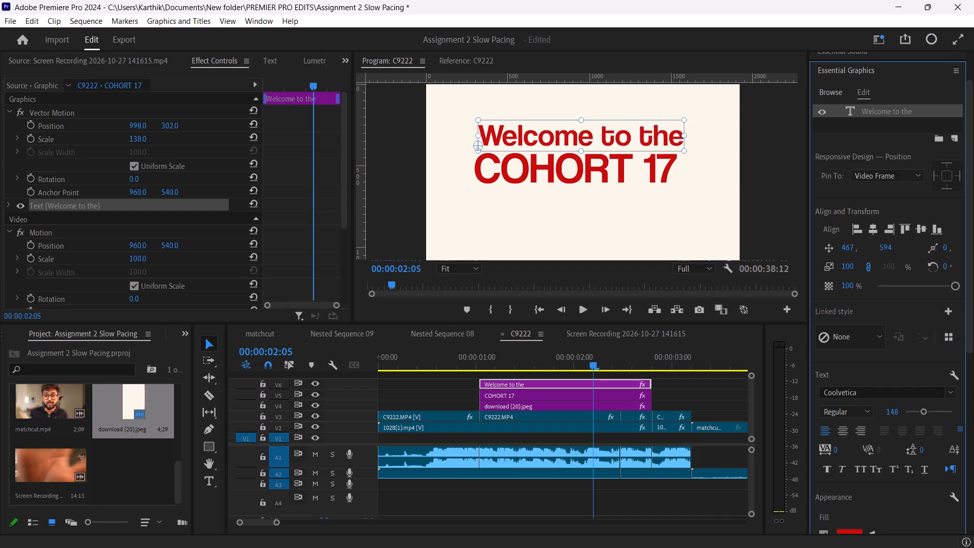
{"action": "left_click_drag", "start_coordinate": [935, 440], "coordinate": [935, 439]}
{"action": "left_click_drag", "start_coordinate": [903, 416], "coordinate": [914, 419]}
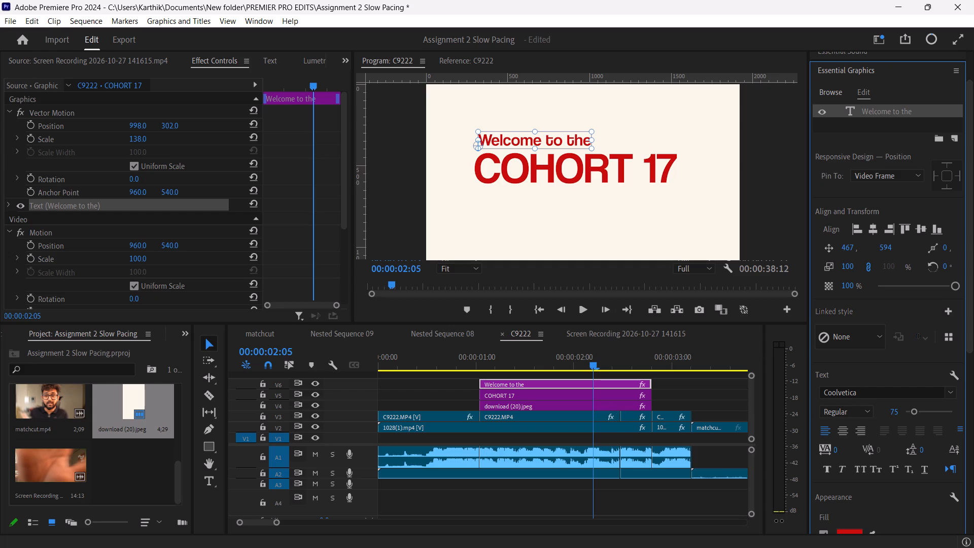
Change the "Welcome to the" text's fill colour to dark grey 3E3E3E.
{"action": "scroll", "coordinate": [848, 433], "scroll_direction": "down", "scroll_amount": 3}
{"action": "left_click", "coordinate": [857, 493]}
{"action": "left_click", "coordinate": [848, 488]}
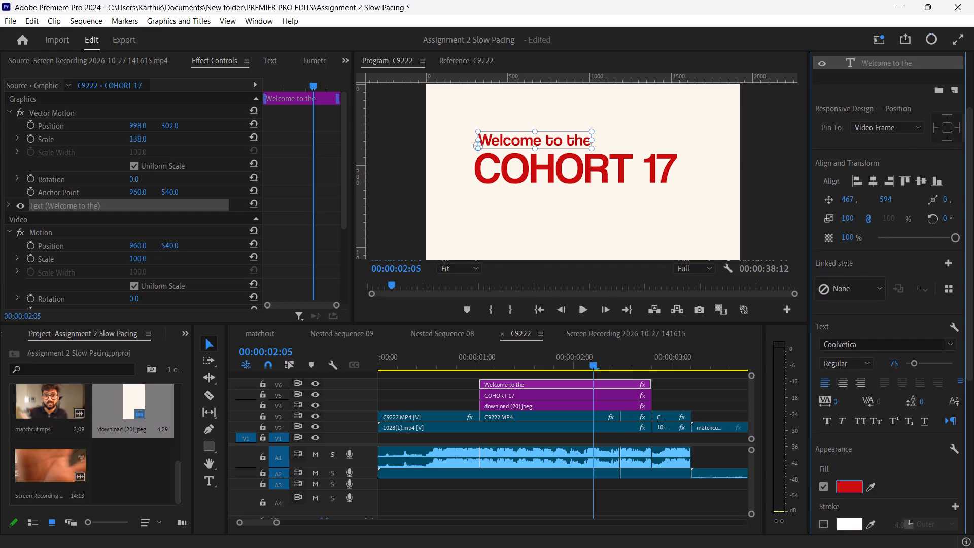
{"action": "left_click_drag", "start_coordinate": [438, 254], "coordinate": [351, 258]}
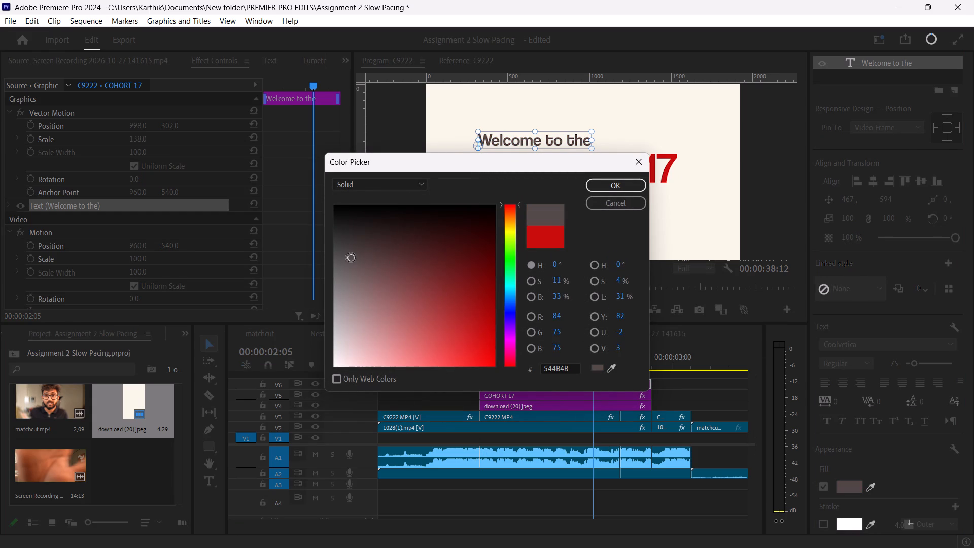
{"action": "left_click_drag", "start_coordinate": [351, 258], "coordinate": [331, 244]}
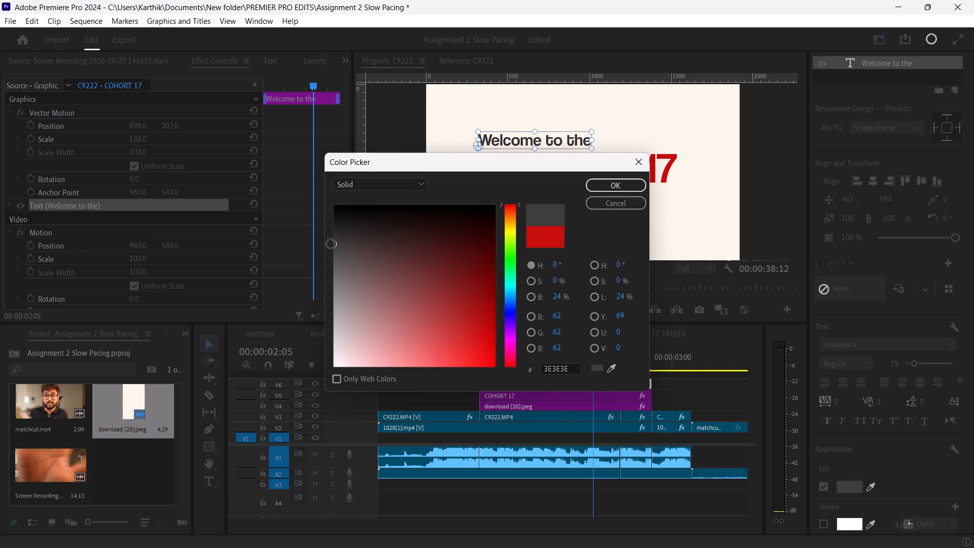
{"action": "left_click_drag", "start_coordinate": [331, 244], "coordinate": [338, 249]}
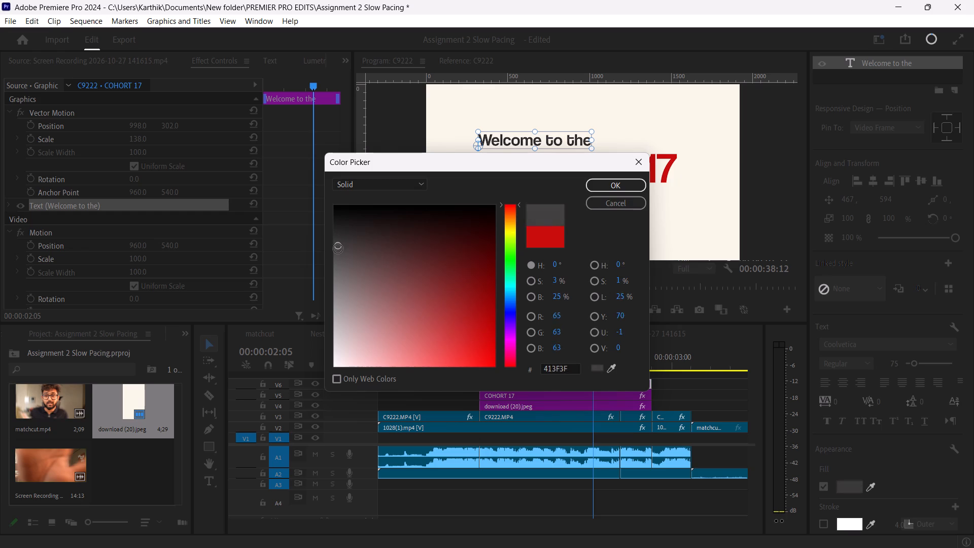
{"action": "left_click_drag", "start_coordinate": [338, 249], "coordinate": [332, 244]}
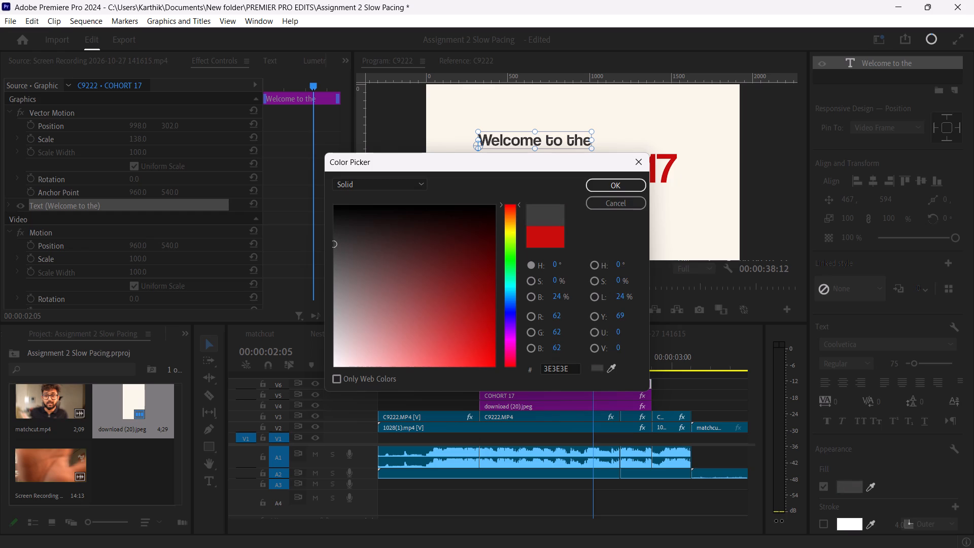
{"action": "left_click", "coordinate": [599, 184]}
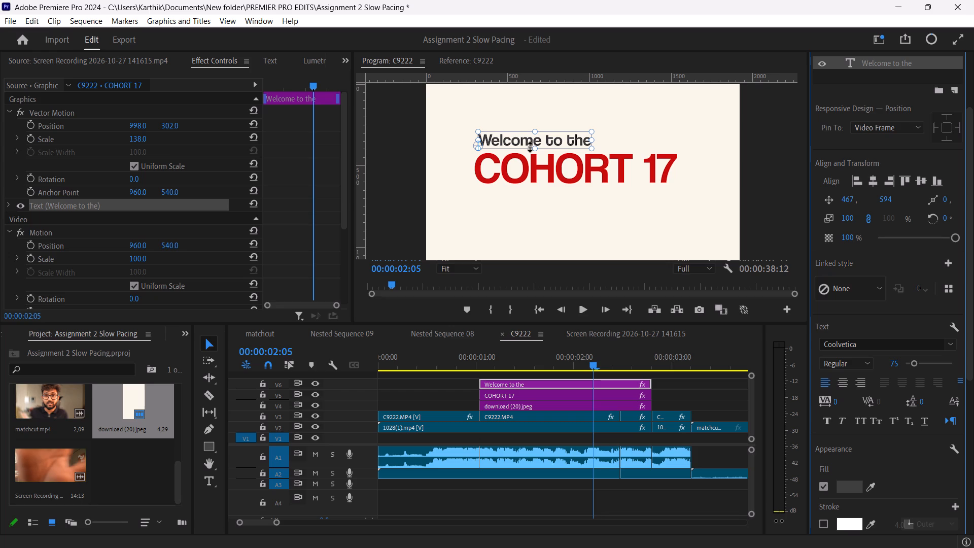
Nudge the "Welcome to the" text closer to COHORT 17, to about 461, 602.
{"action": "left_click", "coordinate": [549, 145]}
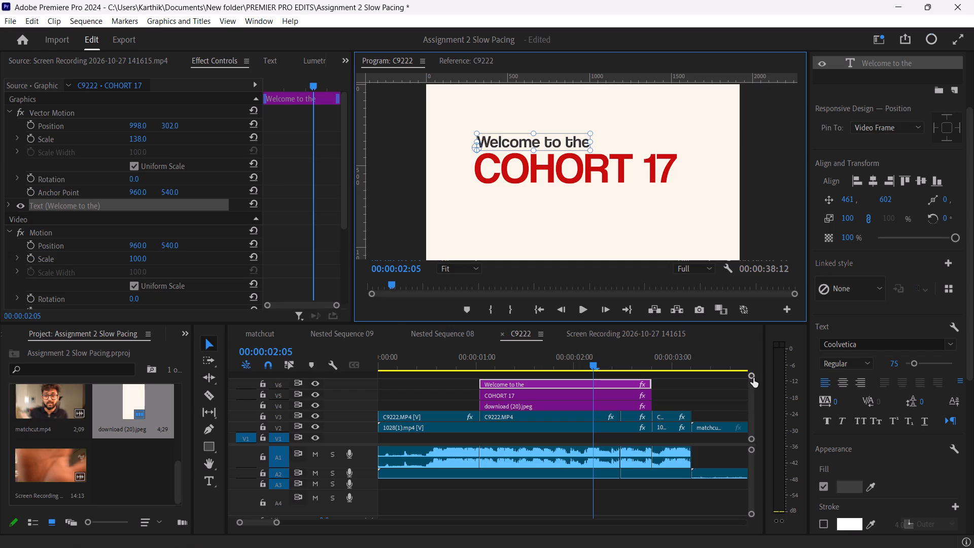
Add a new video track above V6 in the C9222 sequence.
{"action": "left_click_drag", "start_coordinate": [753, 378], "coordinate": [751, 371]}
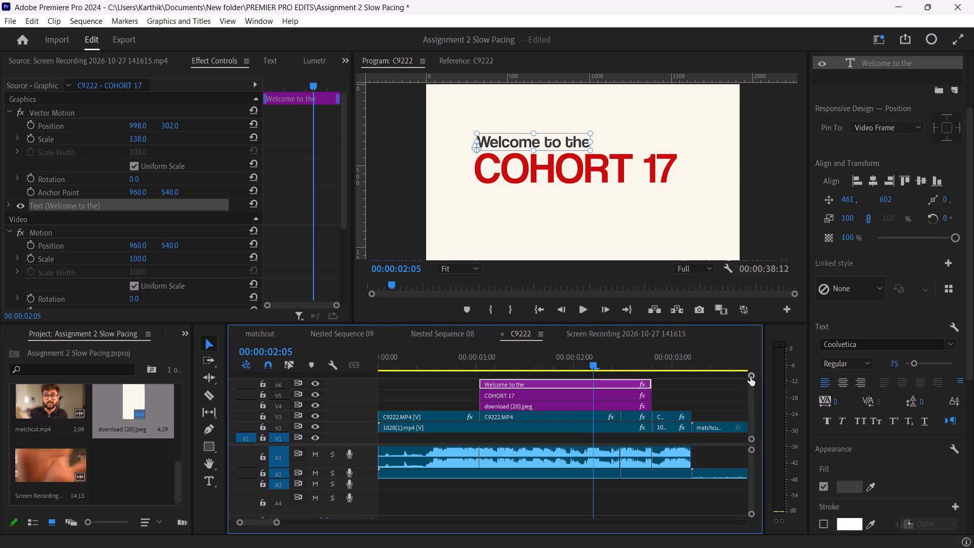
{"action": "left_click_drag", "start_coordinate": [752, 378], "coordinate": [750, 368]}
{"action": "right_click", "coordinate": [363, 387]}
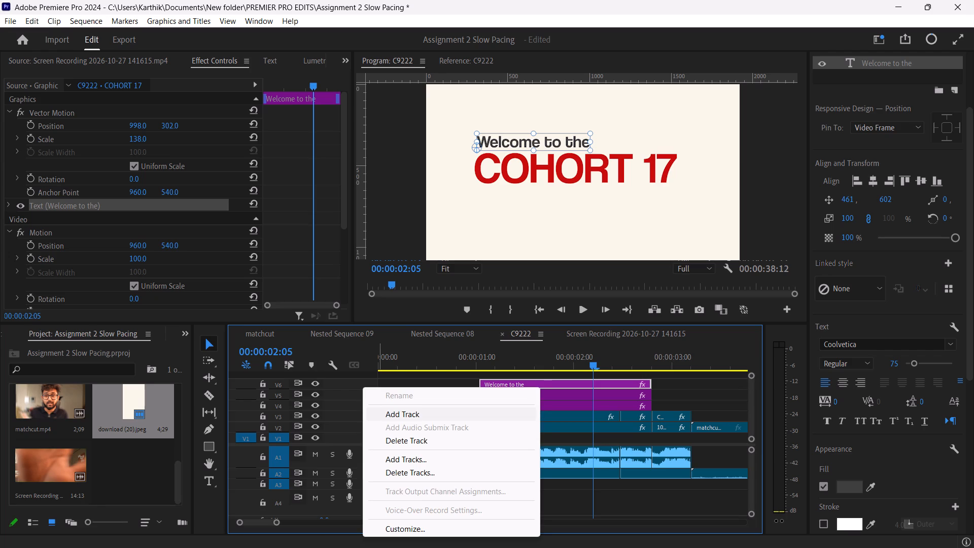
{"action": "left_click", "coordinate": [389, 417]}
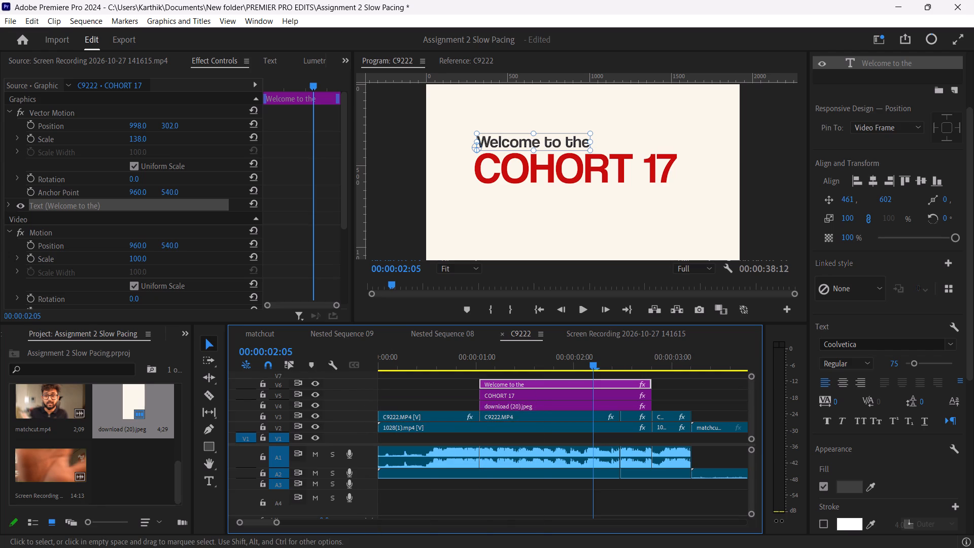
Duplicate the "Welcome to the" title clip from V6 onto the empty V7 track, keeping its timing.
{"action": "left_click_drag", "start_coordinate": [753, 375], "coordinate": [753, 364]}
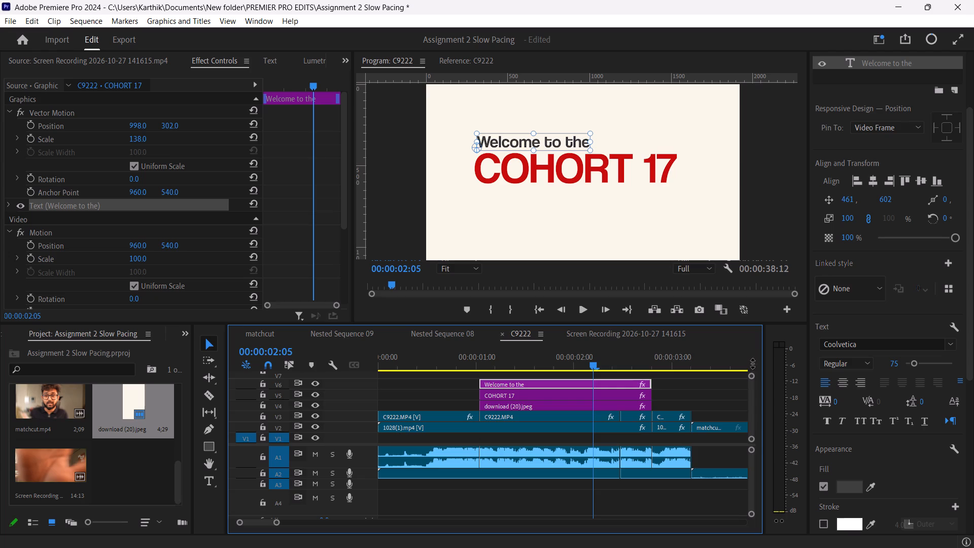
{"action": "left_click_drag", "start_coordinate": [753, 364], "coordinate": [753, 364]}
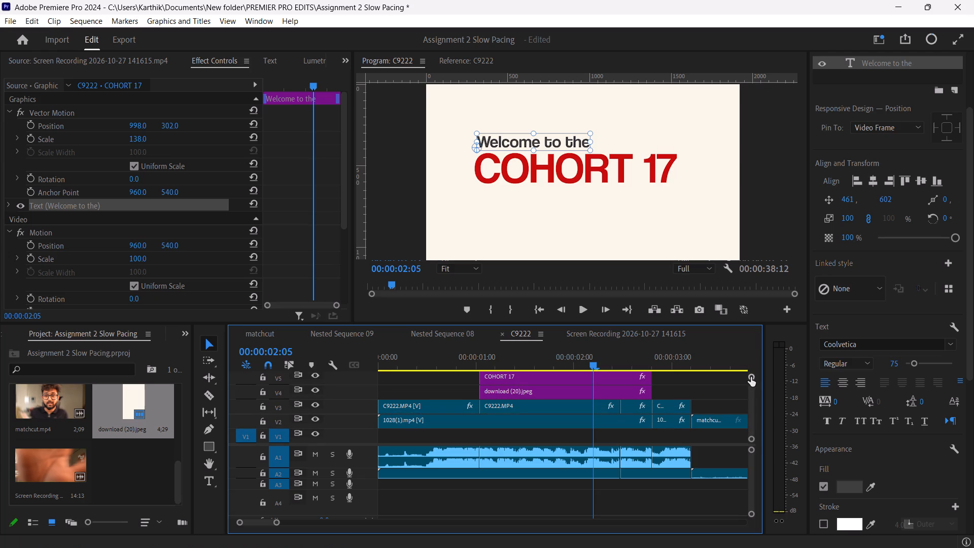
{"action": "left_click_drag", "start_coordinate": [751, 377], "coordinate": [751, 364]}
{"action": "left_click_drag", "start_coordinate": [750, 376], "coordinate": [750, 368]}
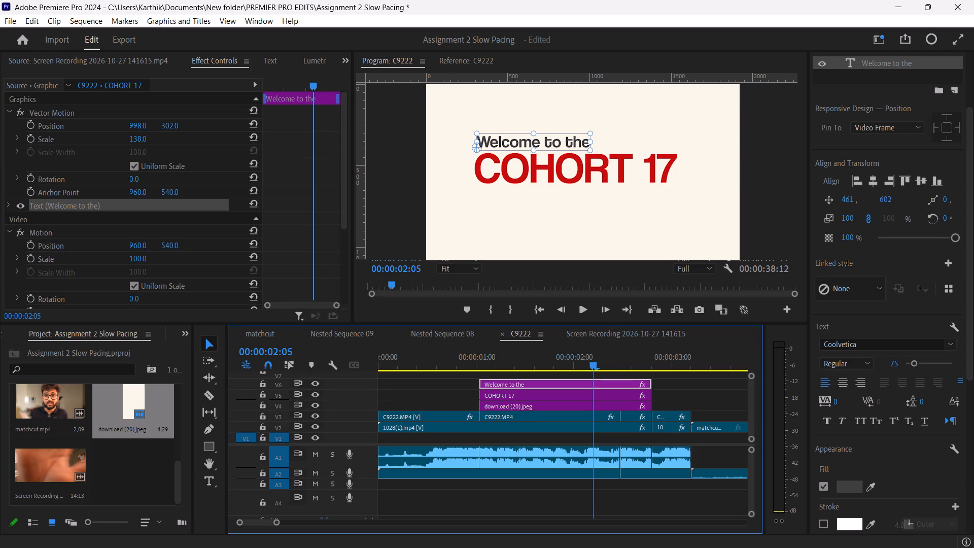
{"action": "left_click_drag", "start_coordinate": [750, 408], "coordinate": [751, 390]}
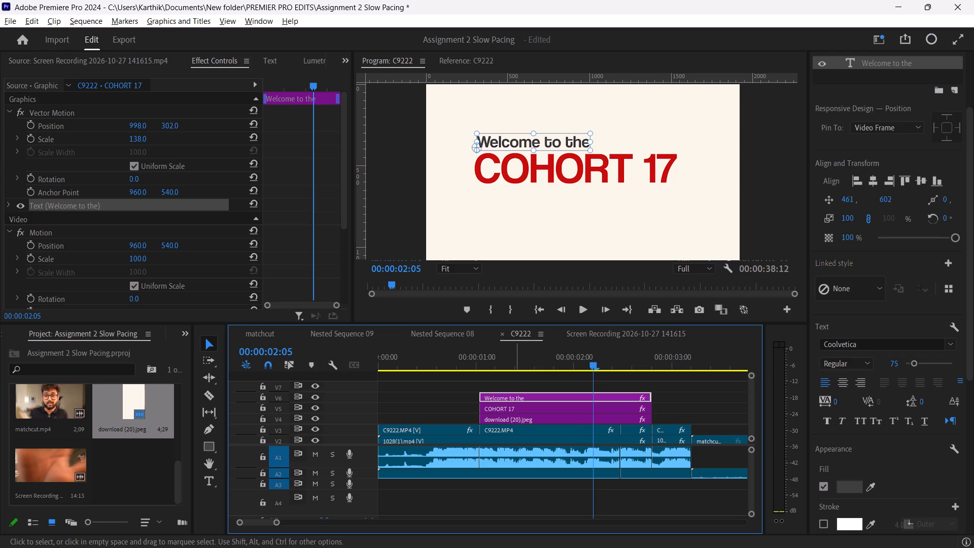
{"action": "left_click_drag", "start_coordinate": [515, 397], "coordinate": [513, 368], "text": "alt"}
{"action": "left_click_drag", "start_coordinate": [517, 395], "coordinate": [516, 382], "text": "alt"}
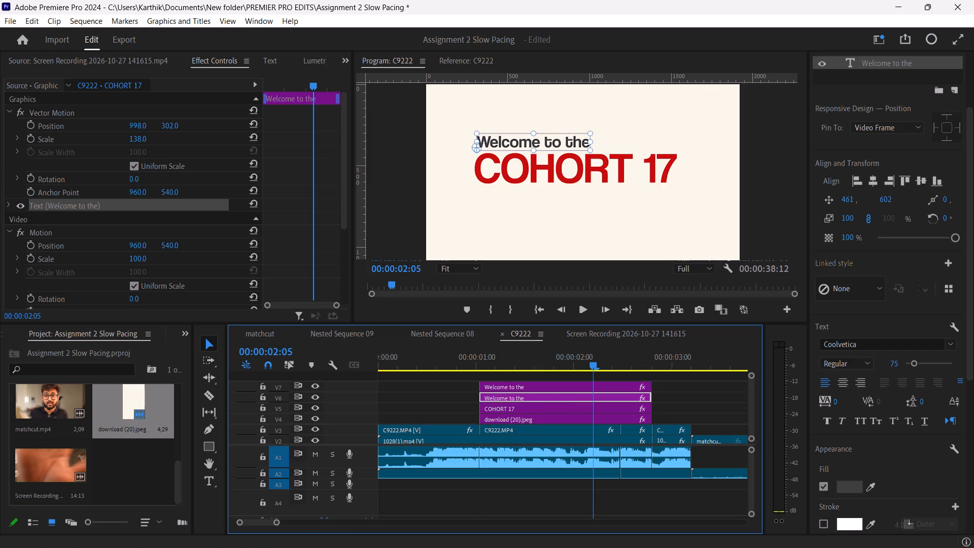
Move the V6 copy of "Welcome to the" directly below COHORT 17 by setting its Vector Motion vertical position to about 601.
{"action": "left_click_drag", "start_coordinate": [172, 127], "coordinate": [287, 162]}
{"action": "left_click_drag", "start_coordinate": [176, 123], "coordinate": [229, 131]}
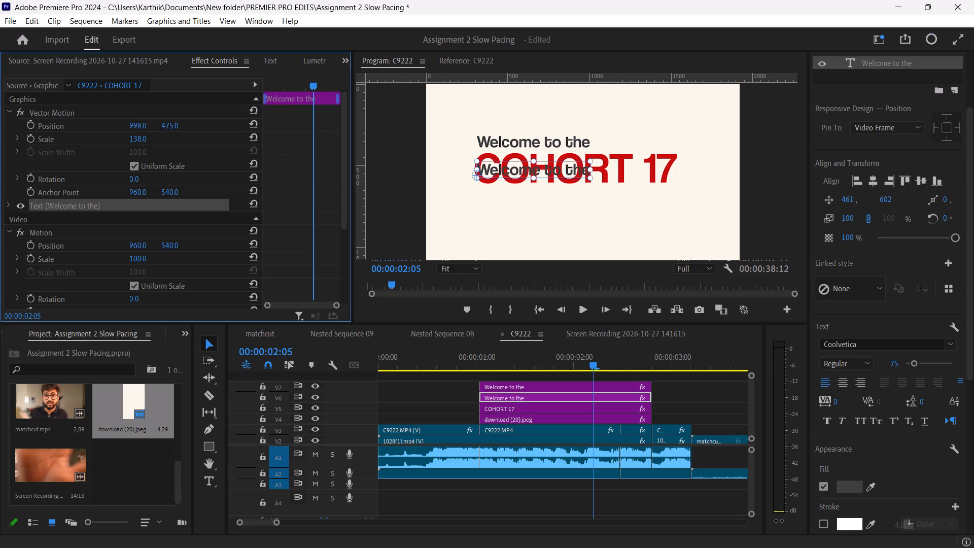
{"action": "left_click_drag", "start_coordinate": [229, 131], "coordinate": [251, 135]}
{"action": "left_click_drag", "start_coordinate": [176, 123], "coordinate": [213, 137]}
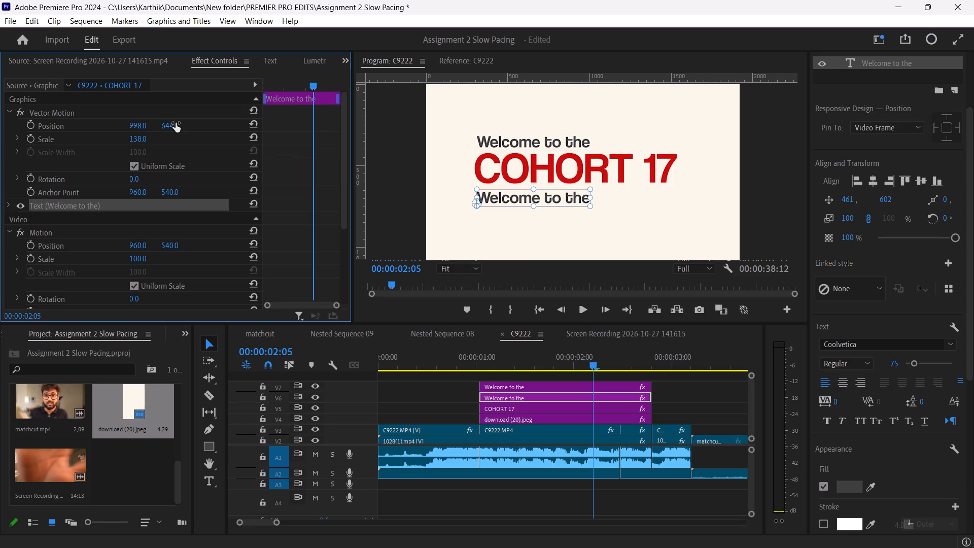
{"action": "left_click_drag", "start_coordinate": [176, 123], "coordinate": [147, 126]}
{"action": "left_click_drag", "start_coordinate": [147, 126], "coordinate": [144, 126]}
{"action": "left_click_drag", "start_coordinate": [176, 123], "coordinate": [186, 126]}
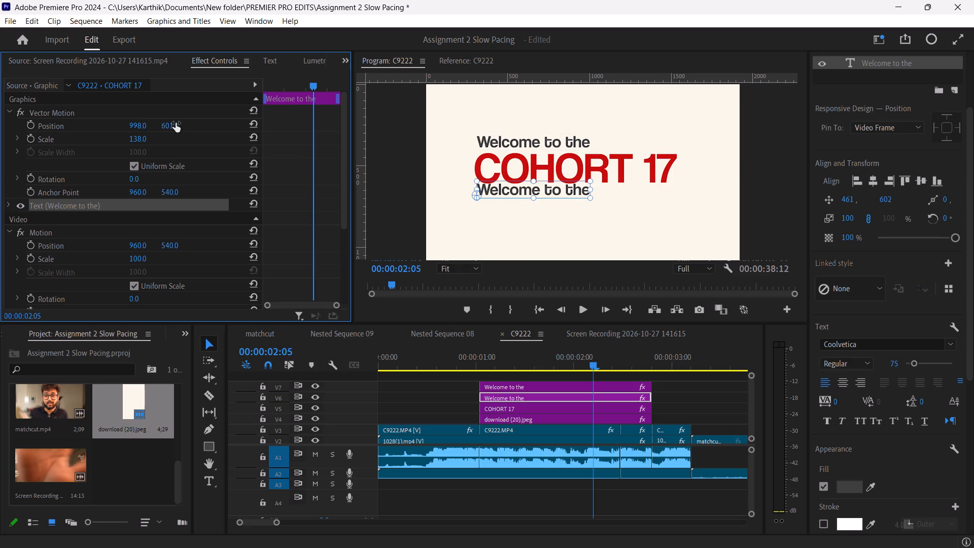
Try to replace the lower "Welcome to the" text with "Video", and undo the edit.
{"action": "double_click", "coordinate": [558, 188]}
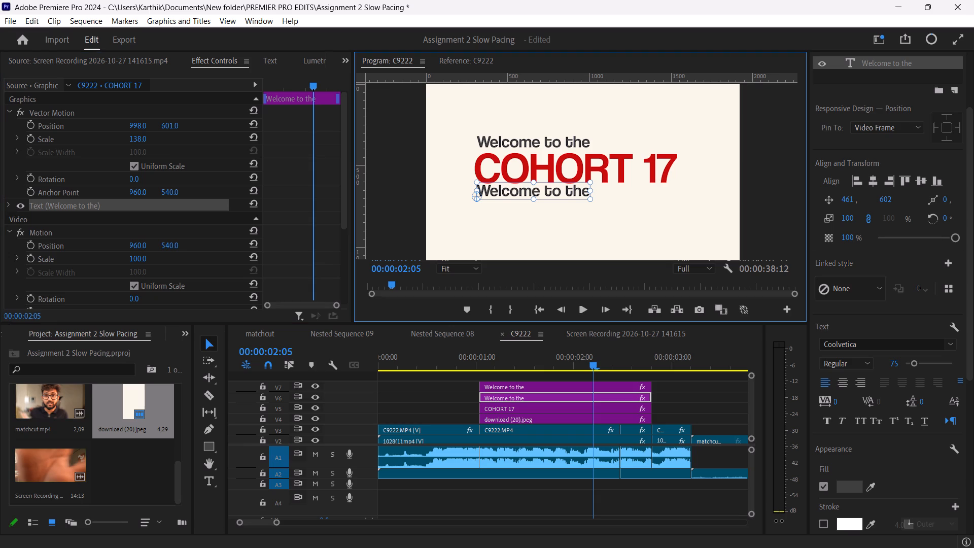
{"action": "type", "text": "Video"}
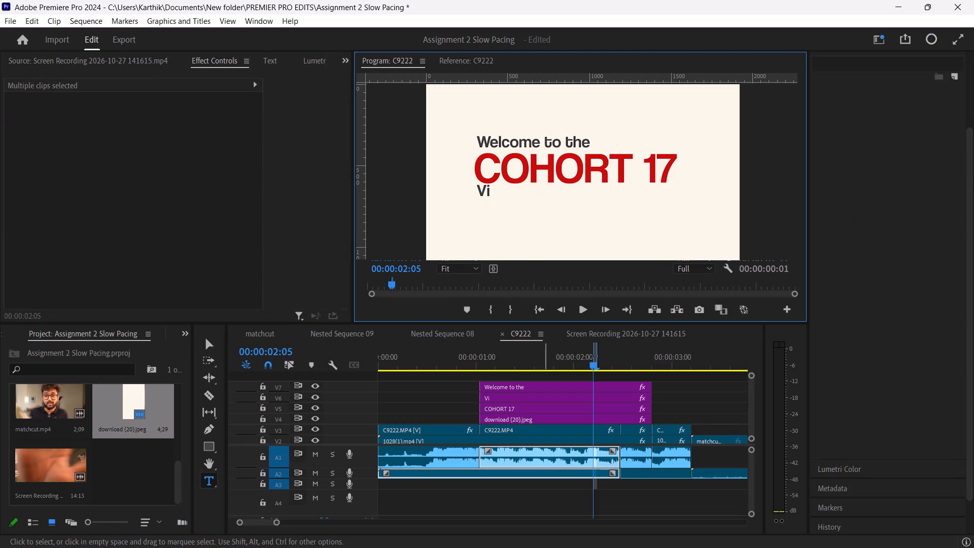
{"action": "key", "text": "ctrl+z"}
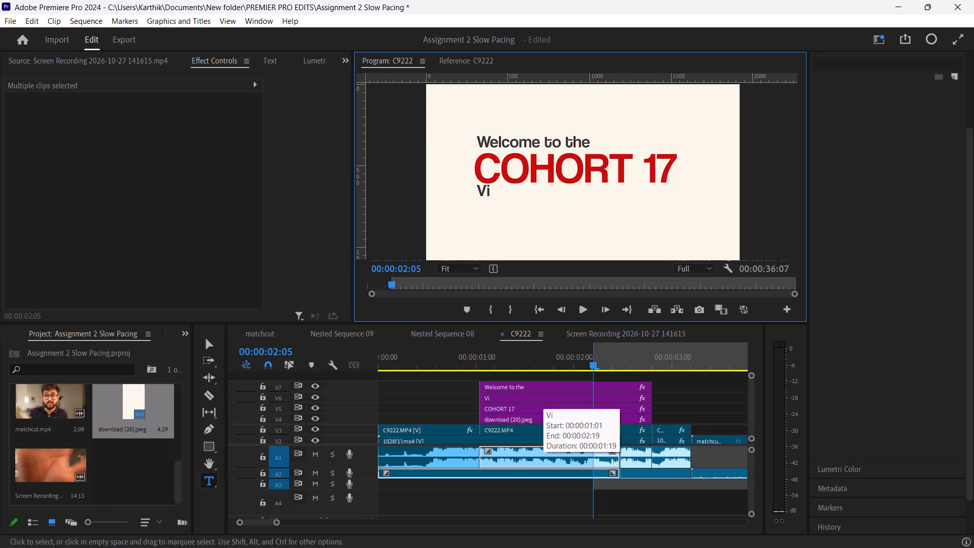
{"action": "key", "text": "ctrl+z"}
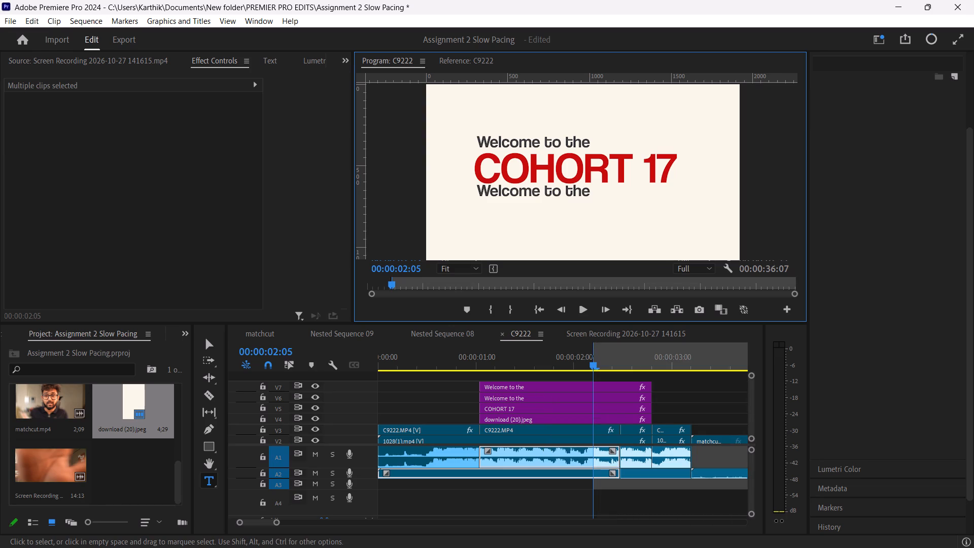
Replace the lower "Welcome to the" text under COHORT 17 with "Video Editing Course".
{"action": "left_click", "coordinate": [554, 388]}
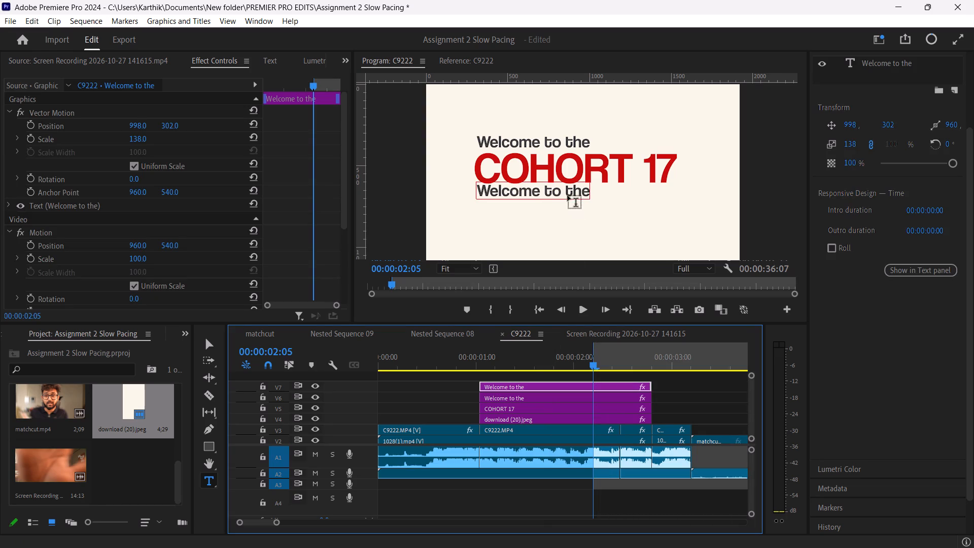
{"action": "left_click", "coordinate": [568, 184]}
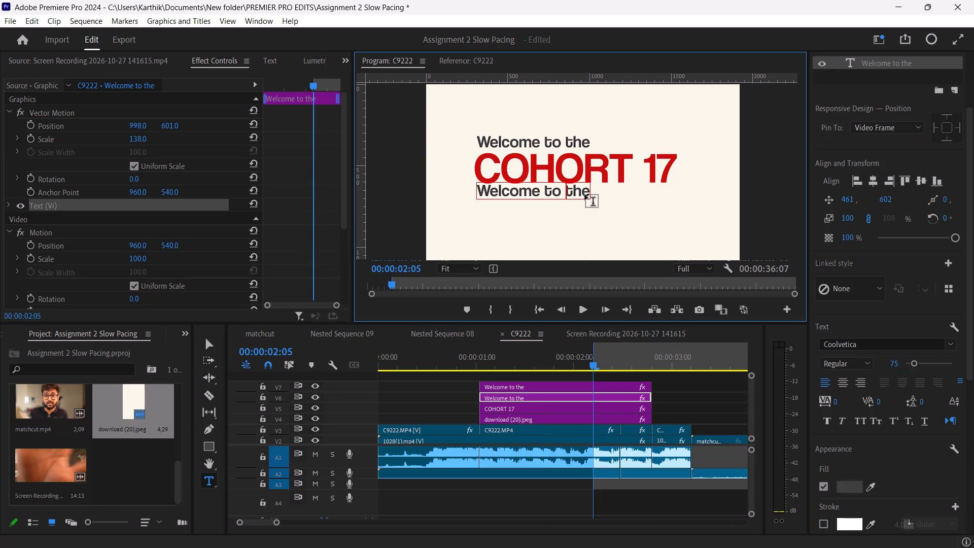
{"action": "key", "text": "Right"}
{"action": "key", "text": "Right"}
{"action": "key", "text": "Right"}
{"action": "key", "text": "BackSpace"}
{"action": "key", "text": "BackSpace"}
{"action": "key", "text": "BackSpace"}
{"action": "key", "text": "BackSpace"}
{"action": "key", "text": "BackSpace"}
{"action": "key", "text": "BackSpace"}
{"action": "key", "text": "BackSpace"}
{"action": "key", "text": "BackSpace"}
{"action": "key", "text": "BackSpace"}
{"action": "key", "text": "BackSpace"}
{"action": "key", "text": "BackSpace"}
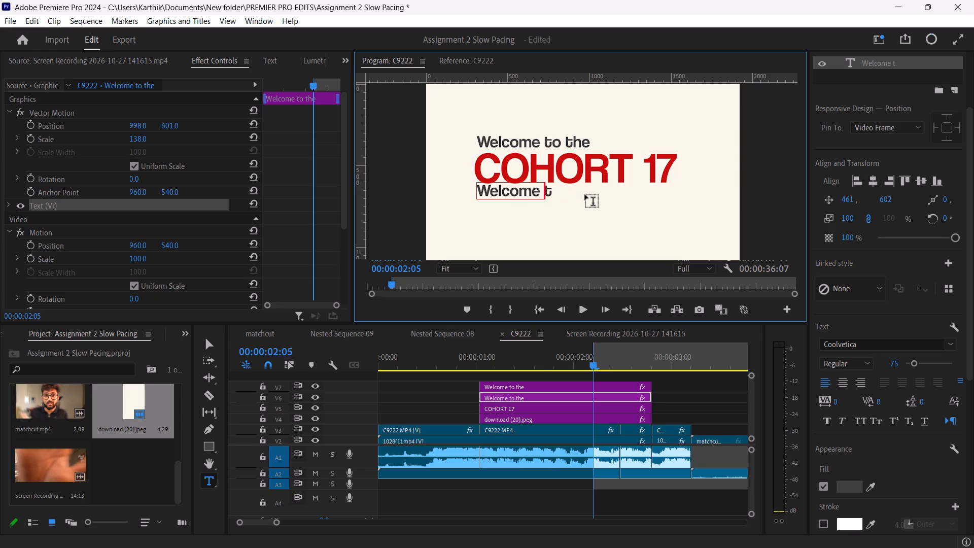
{"action": "key", "text": "BackSpace"}
{"action": "key", "text": "BackSpace"}
{"action": "key", "text": "BackSpace"}
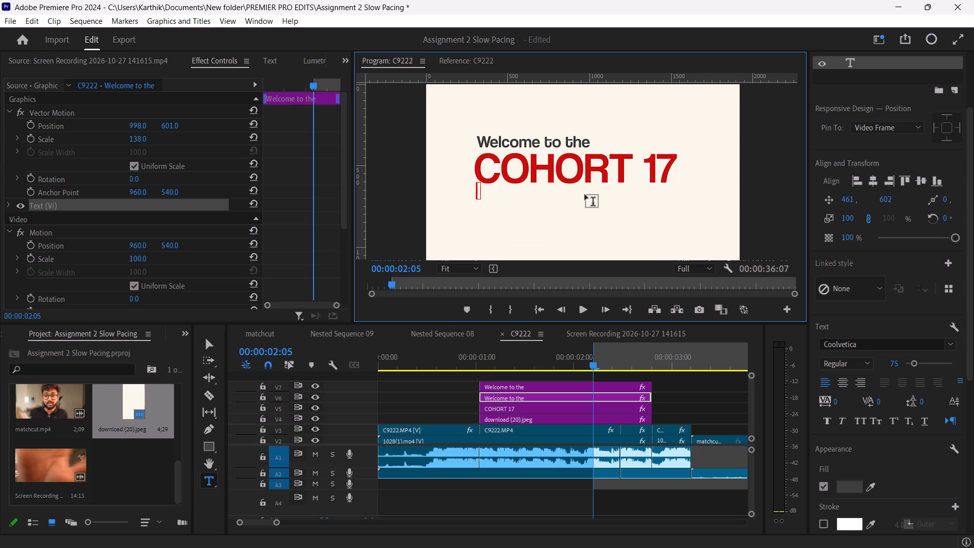
{"action": "type", "text": "Video Editing V"}
{"action": "key", "text": "BackSpace"}
{"action": "type", "text": "Course"}
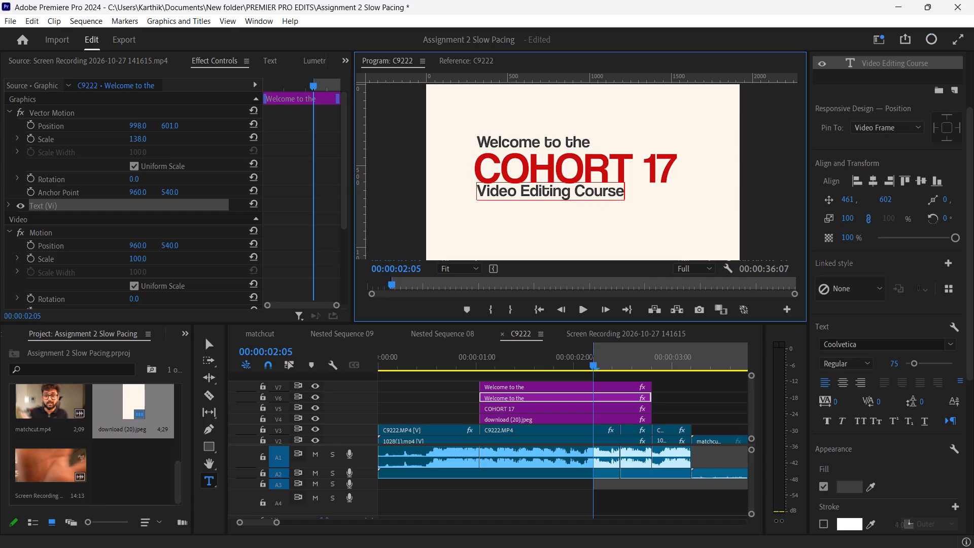
Shift the "Video Editing Course" text toward the end of COHORT 17 and slightly lower, to Vector Motion position 1245, 636.
{"action": "left_click_drag", "start_coordinate": [135, 122], "coordinate": [242, 140]}
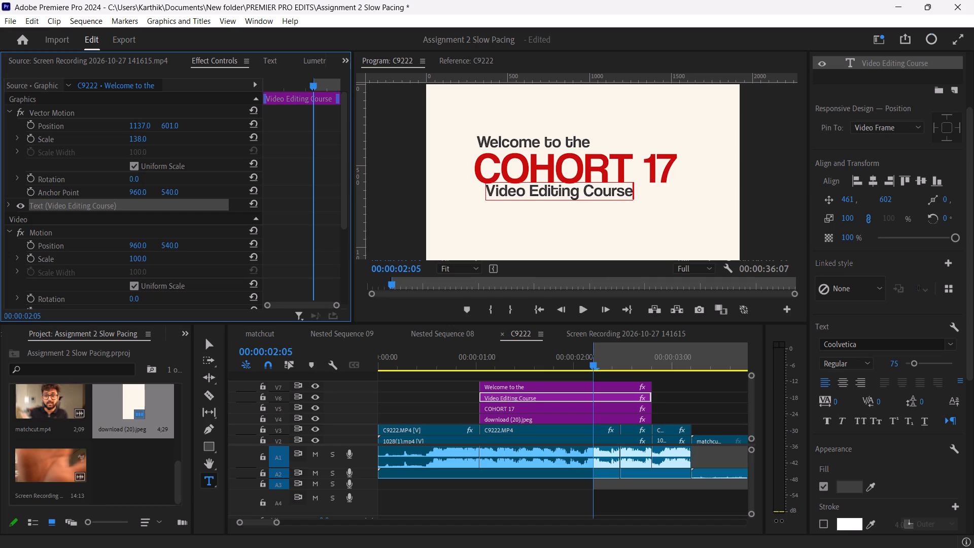
{"action": "left_click_drag", "start_coordinate": [242, 140], "coordinate": [301, 151]}
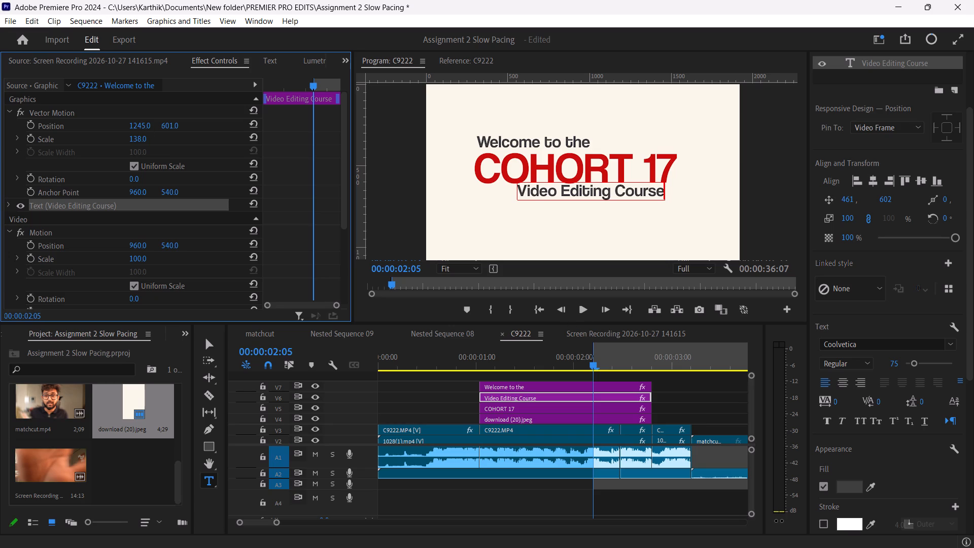
{"action": "left_click_drag", "start_coordinate": [169, 127], "coordinate": [192, 126]}
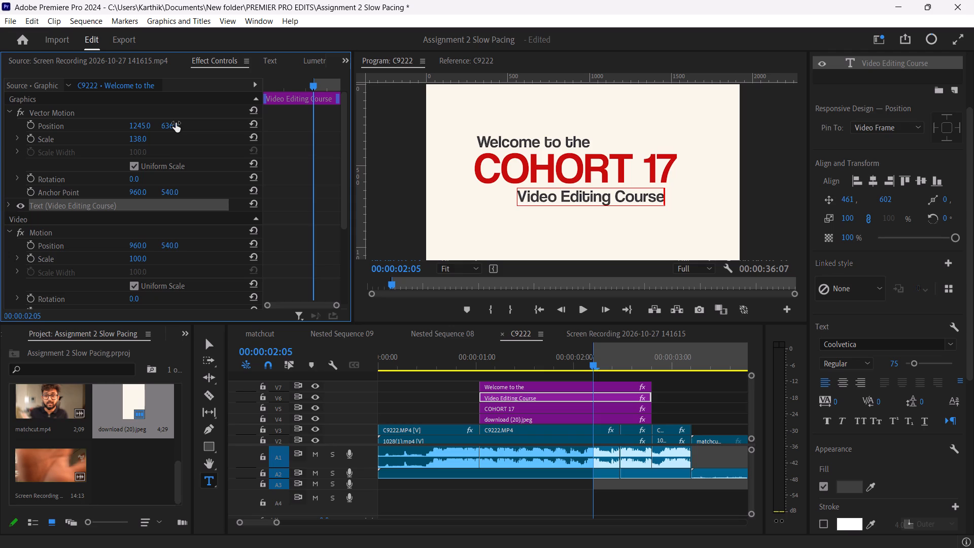
Play the sequence onward from 00:00:02:05 to review the title and the clips that follow.
{"action": "key", "text": "space"}
{"action": "key", "text": "space"}
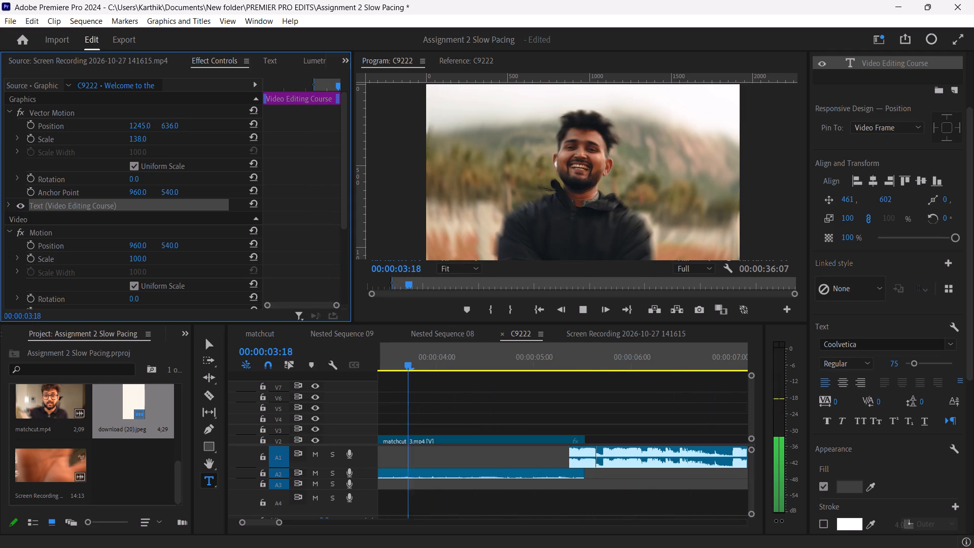
{"action": "key", "text": "space"}
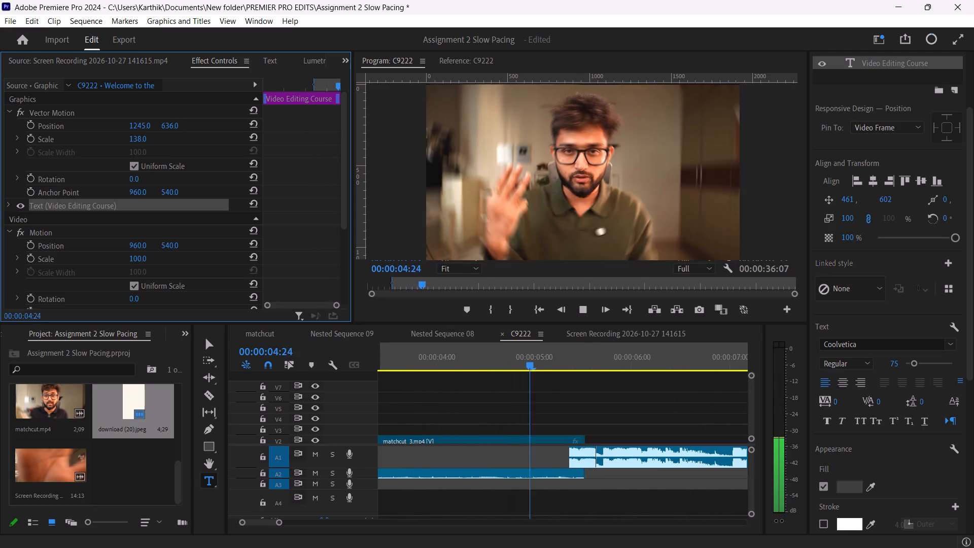
{"action": "key", "text": "space"}
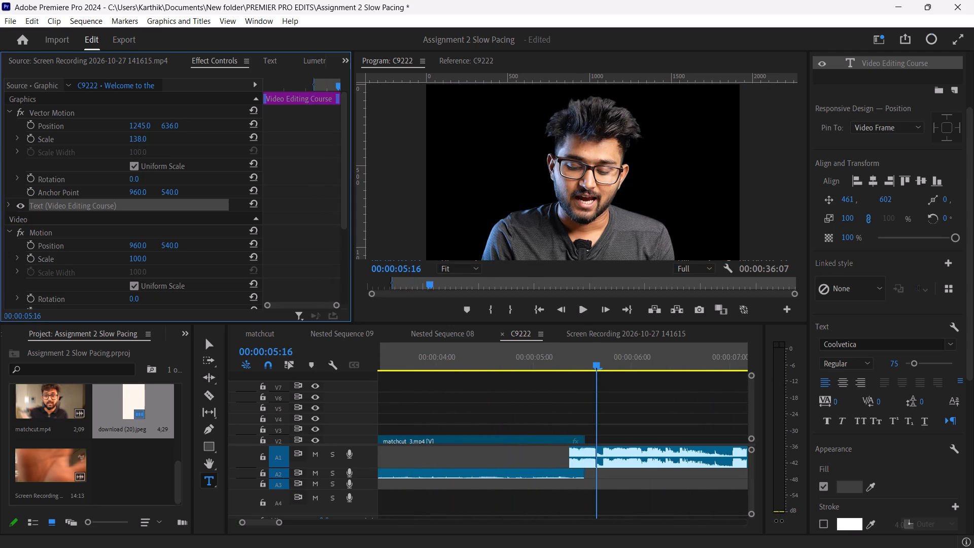